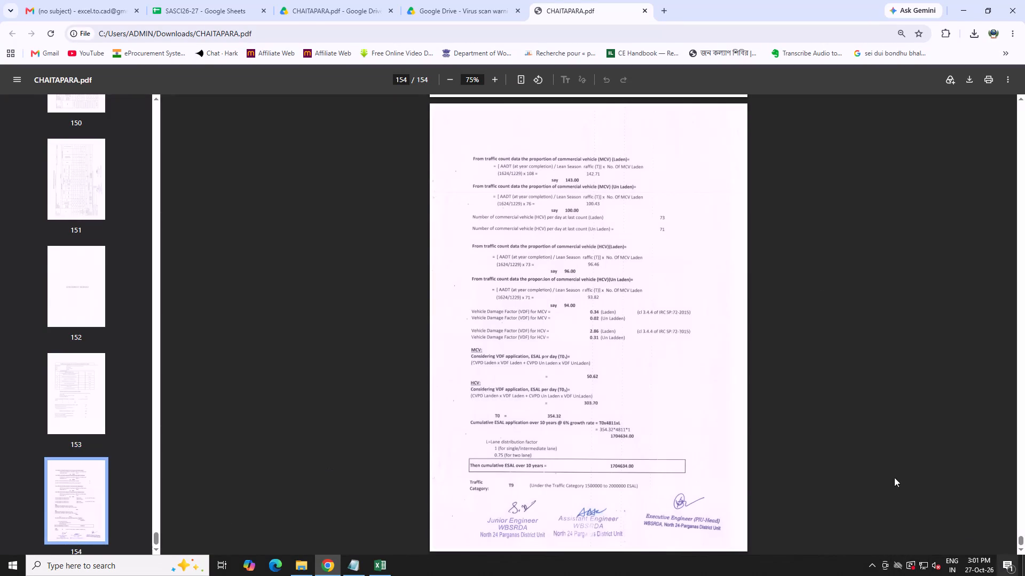
From the desktop, open the shared F drive and go to the 1 DPR folder inside Backpu of Drive F.
left_click(1024, 575)
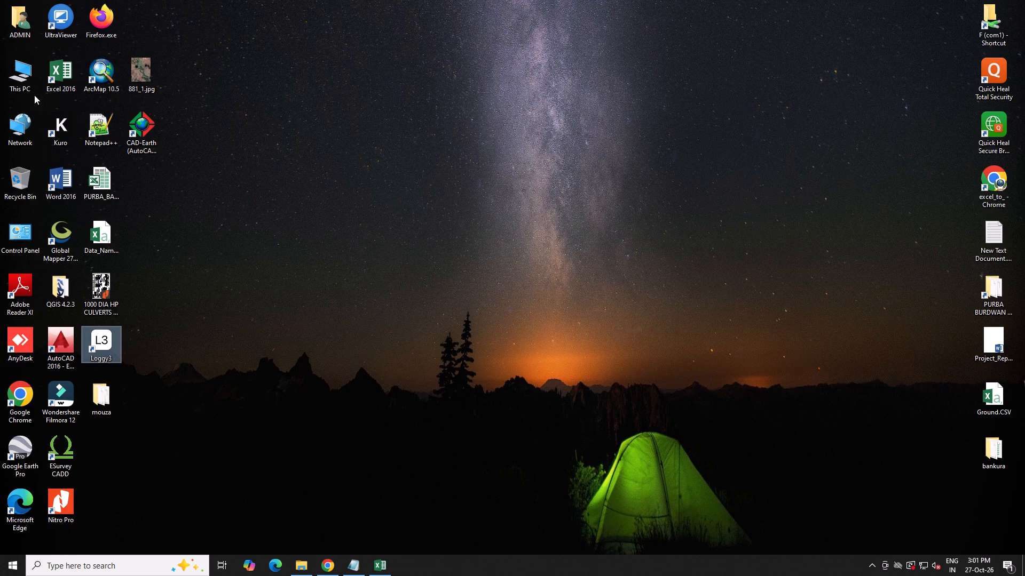
double_click(28, 74)
left_click(1024, 0)
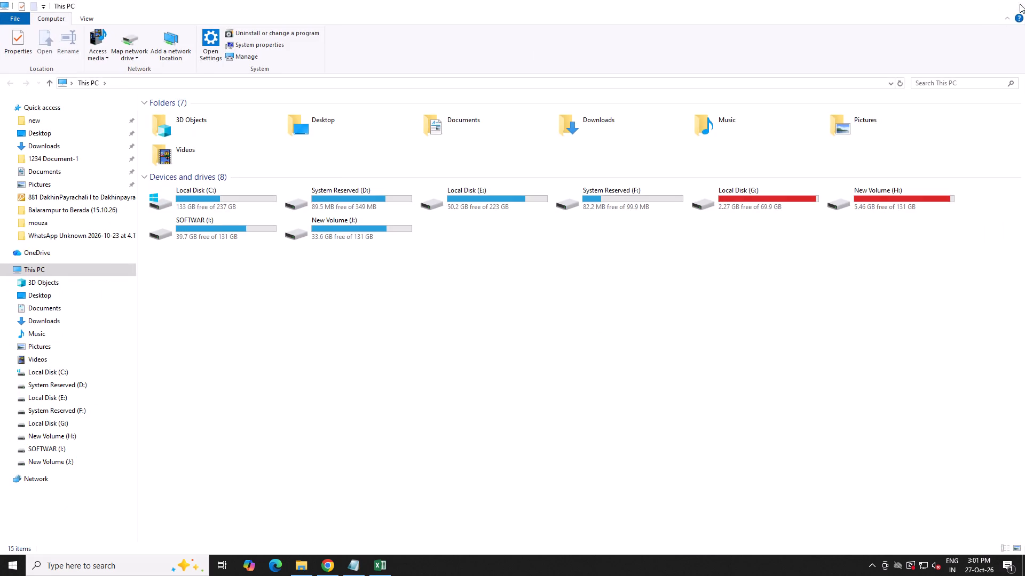
double_click(995, 33)
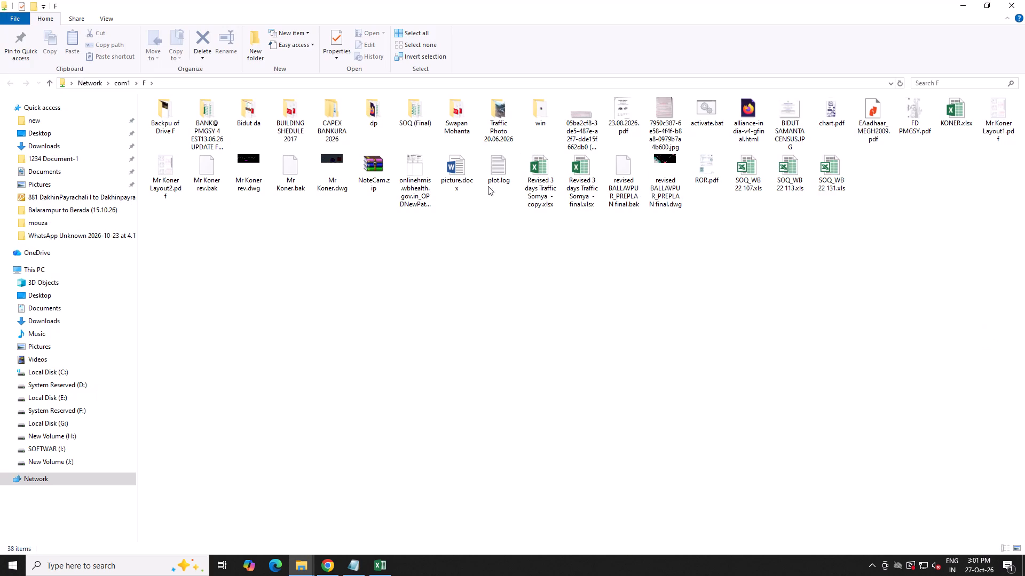
double_click(177, 121)
left_click(377, 112)
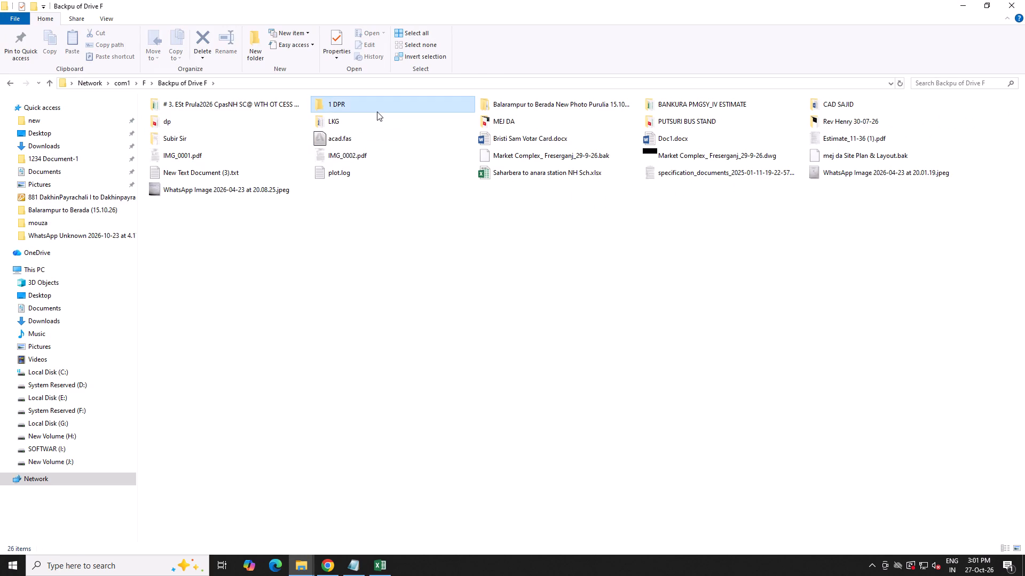
double_click(376, 111)
Look through CAPEX BANKURA 2026 and its 1.Lachhipur to belut subfolder, and return to the 1 DPR folder.
double_click(493, 130)
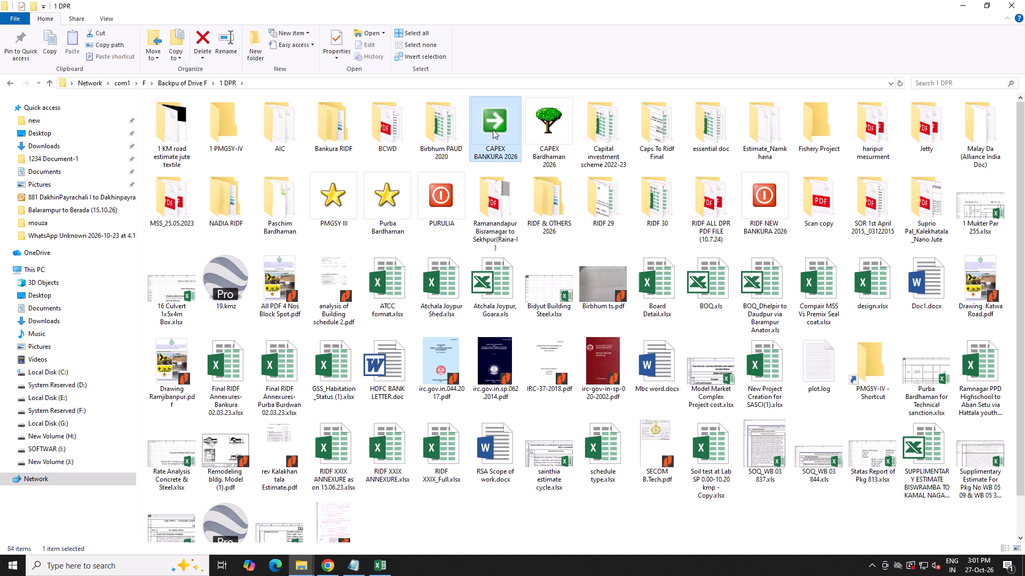
double_click(171, 143)
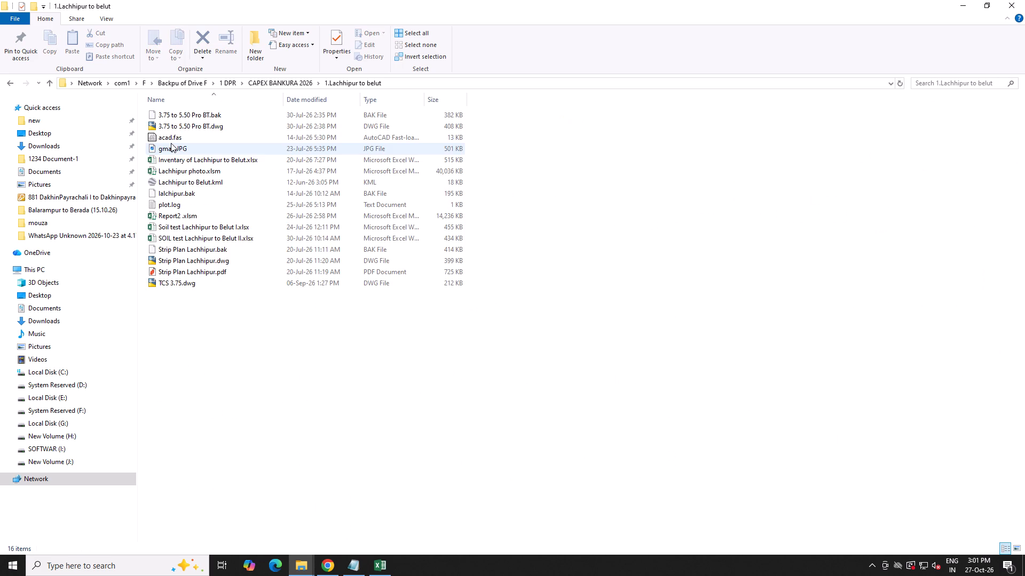
left_click(299, 83)
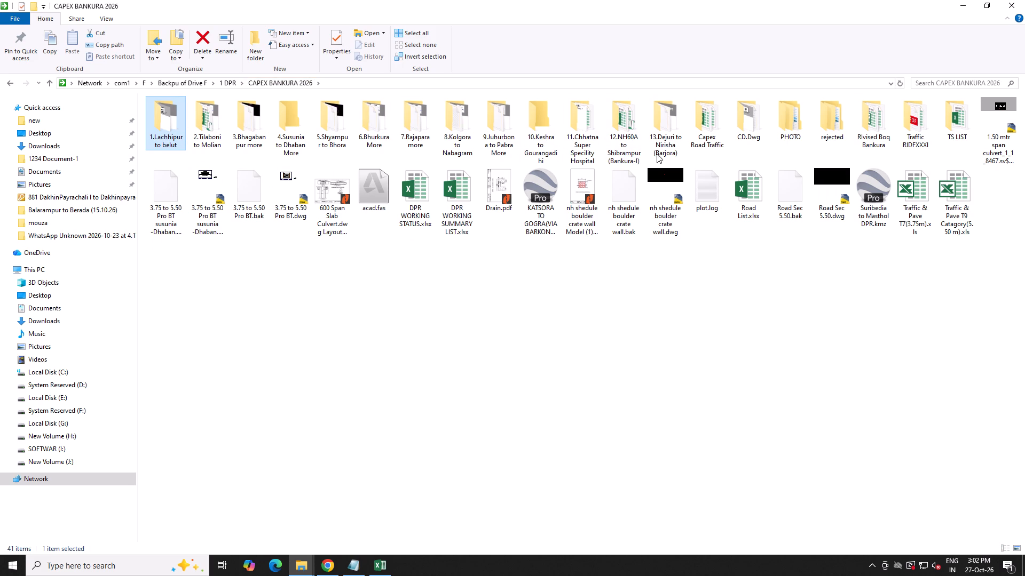
left_click(223, 85)
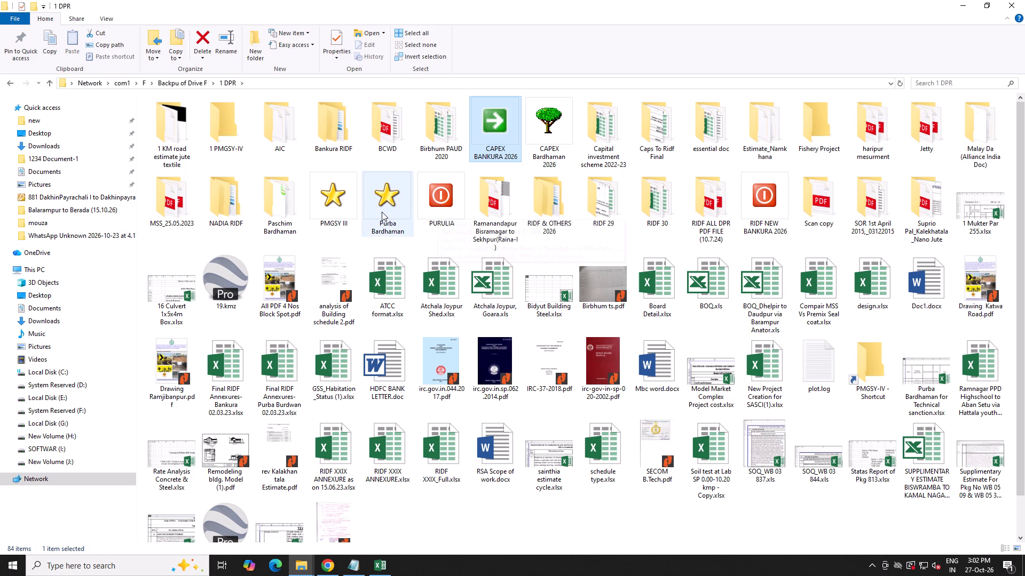
Open the workbook Inventory of Barabazar (00 - 13200).xlsm from the 1.Barabazar folder under PURULIA, Purulia CAPEX 2026.
left_click(563, 149)
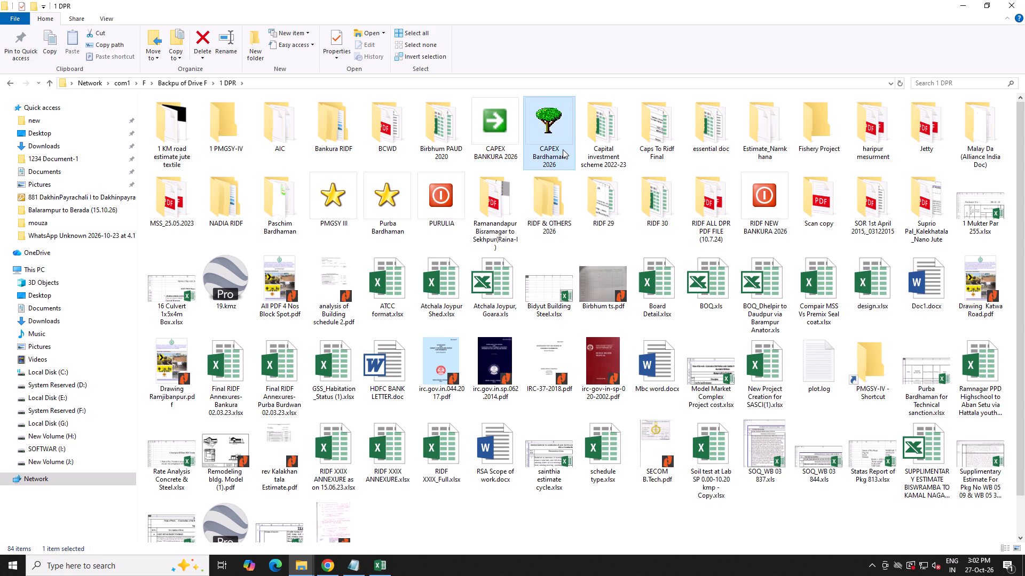
double_click(441, 210)
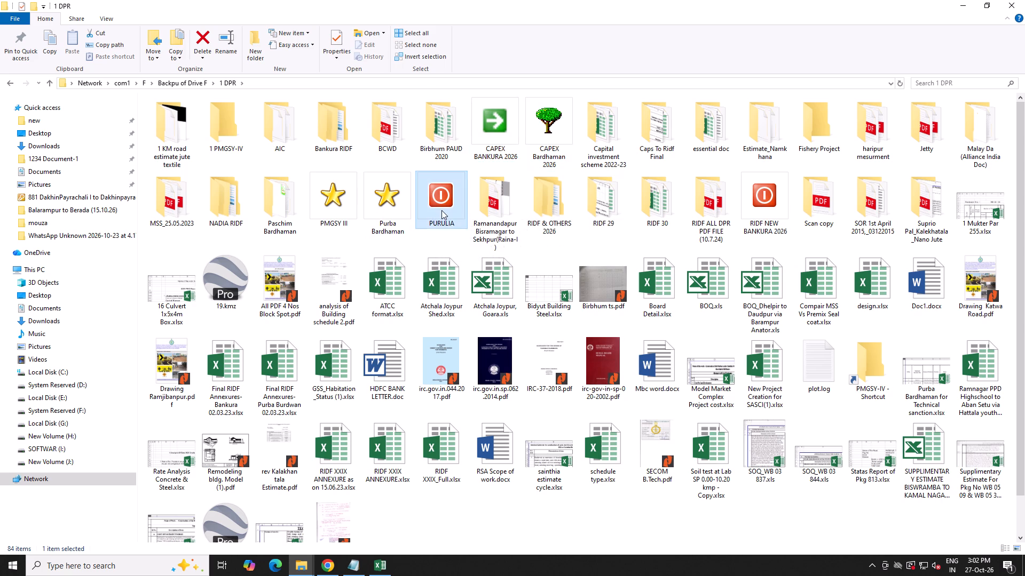
double_click(227, 146)
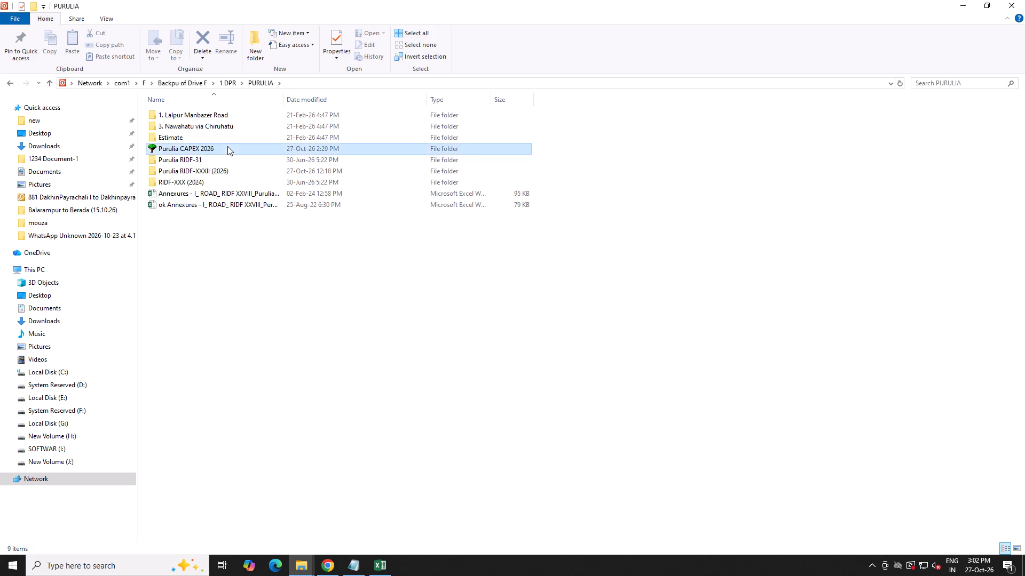
double_click(208, 130)
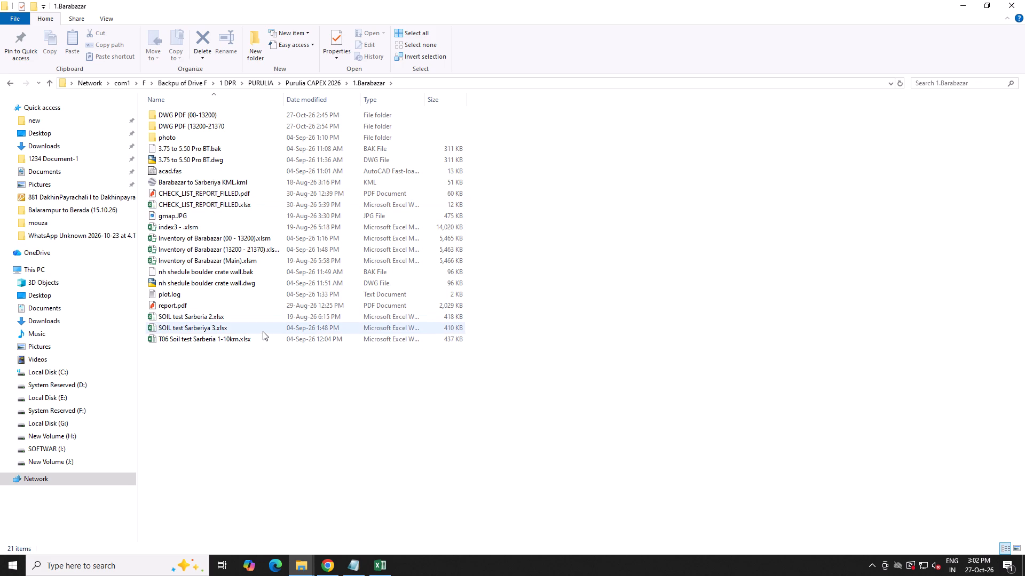
double_click(253, 239)
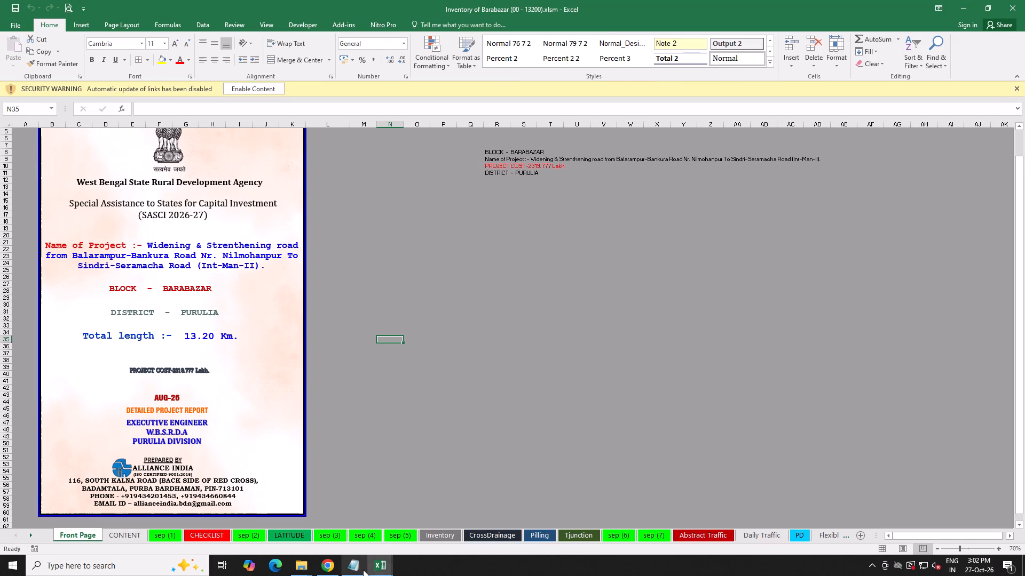
Switch to the Bankura SASCI register workbook and review its project list, marking the Barjora block and project name.
left_click(380, 564)
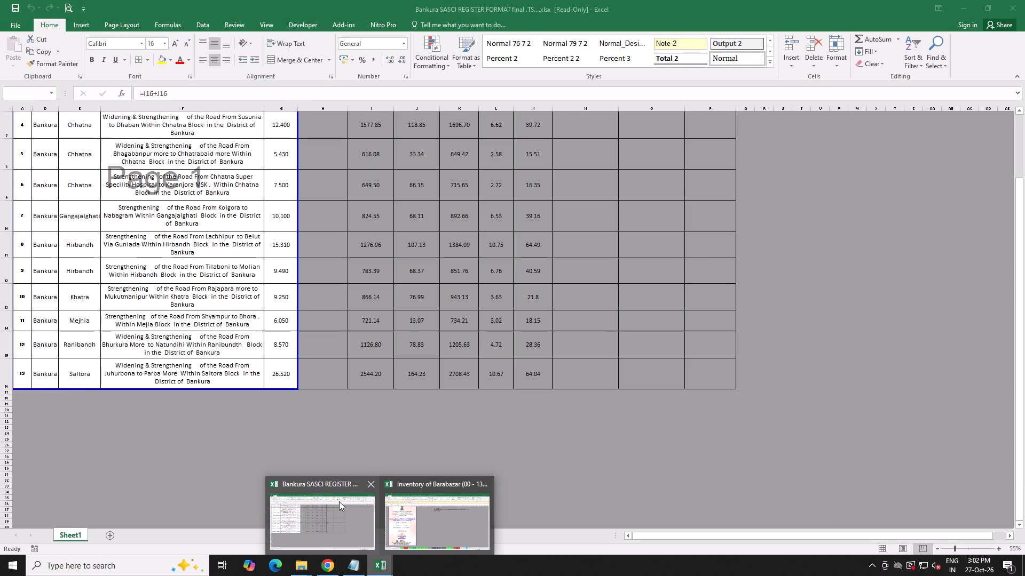
left_click_drag(339, 501, 428, 503)
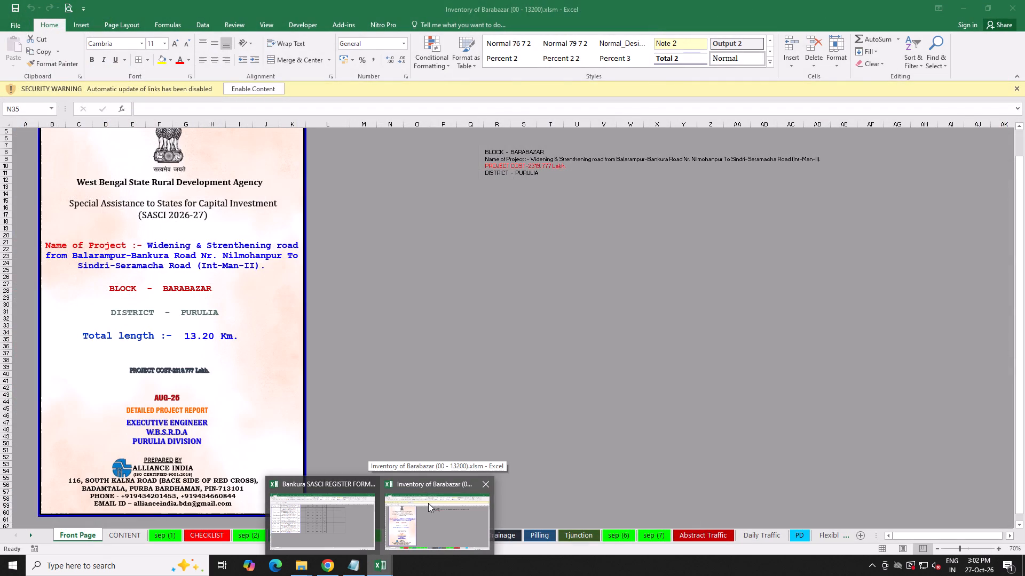
left_click_drag(428, 503, 297, 510)
scroll(152, 422, "up", 2)
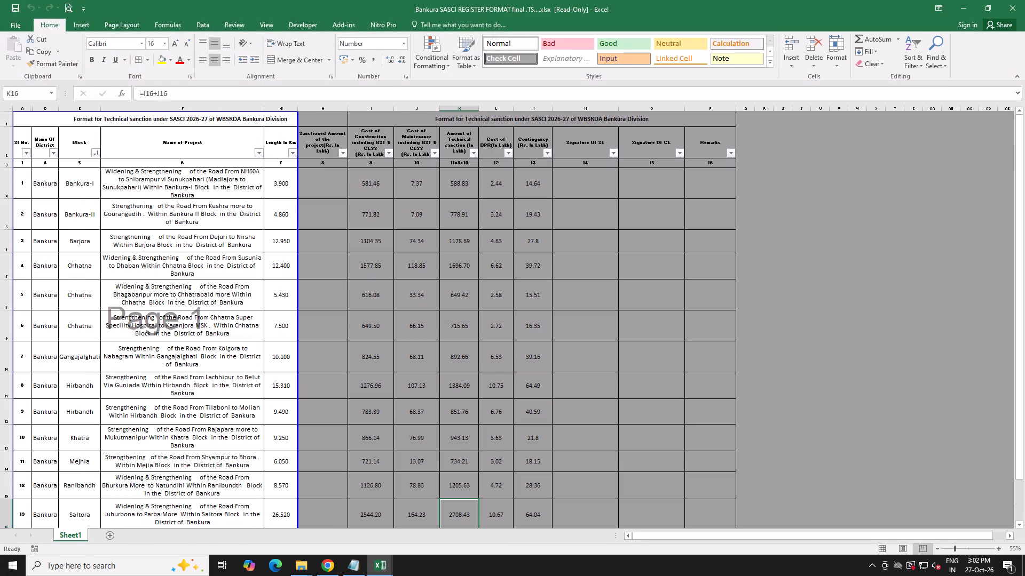
scroll(100, 316, "down", 1)
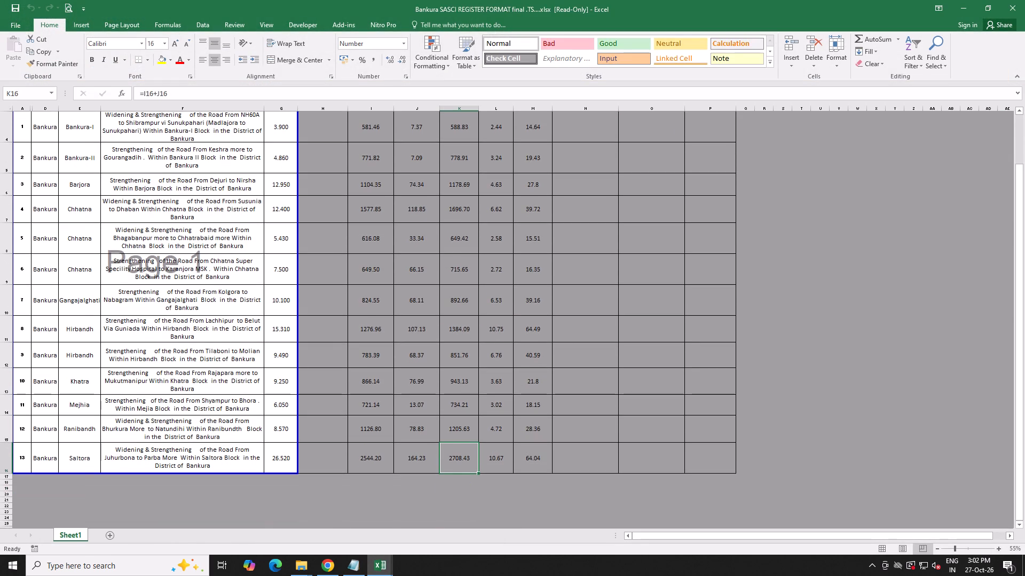
scroll(102, 322, "up", 1)
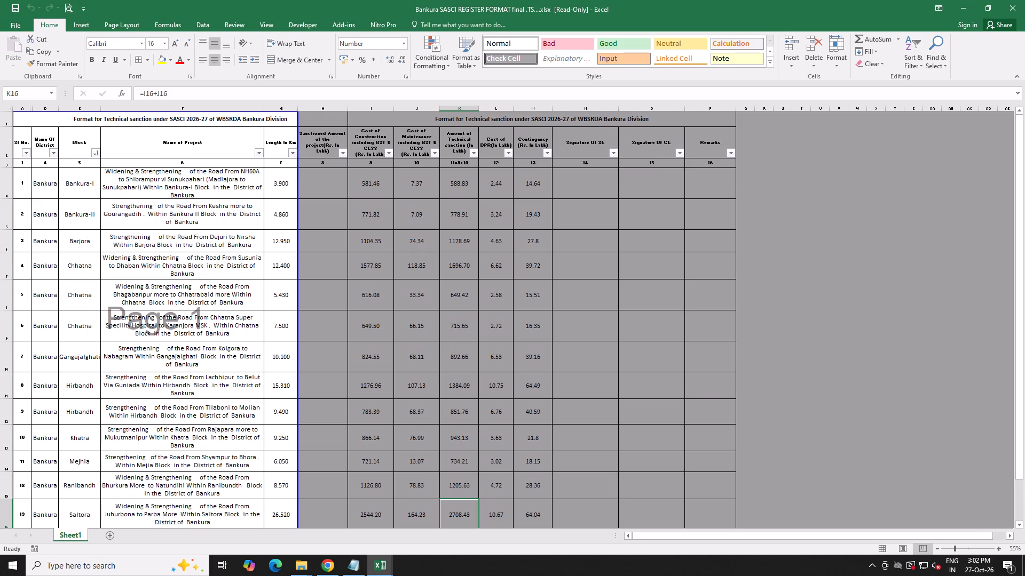
left_click_drag(82, 245, 230, 244)
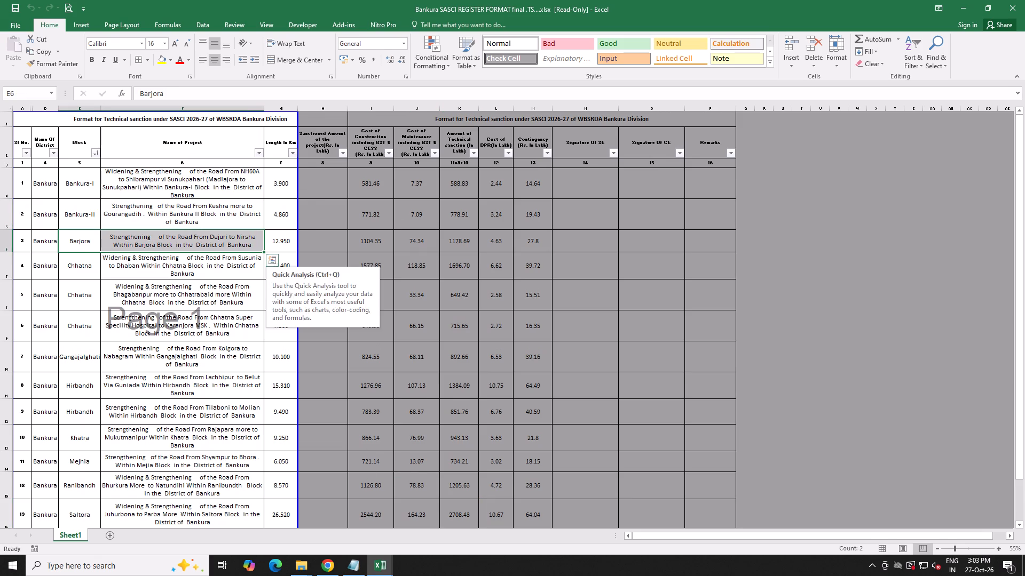
Check the CHAITAPARA PDF and the Barabazar inventory's front page against the Bankura SASCI register, ending on the register.
left_click(334, 564)
left_click(382, 563)
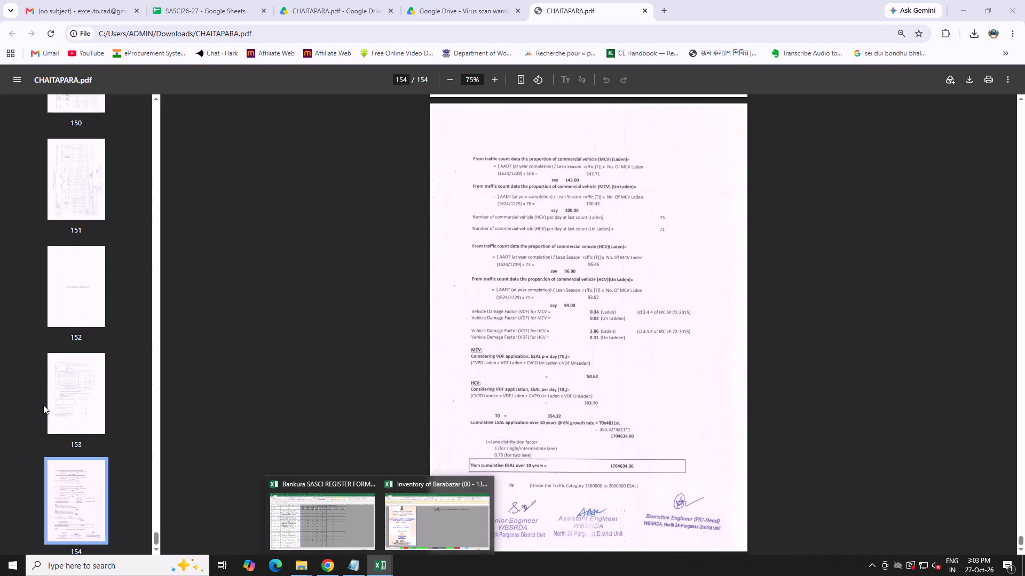
left_click(335, 508)
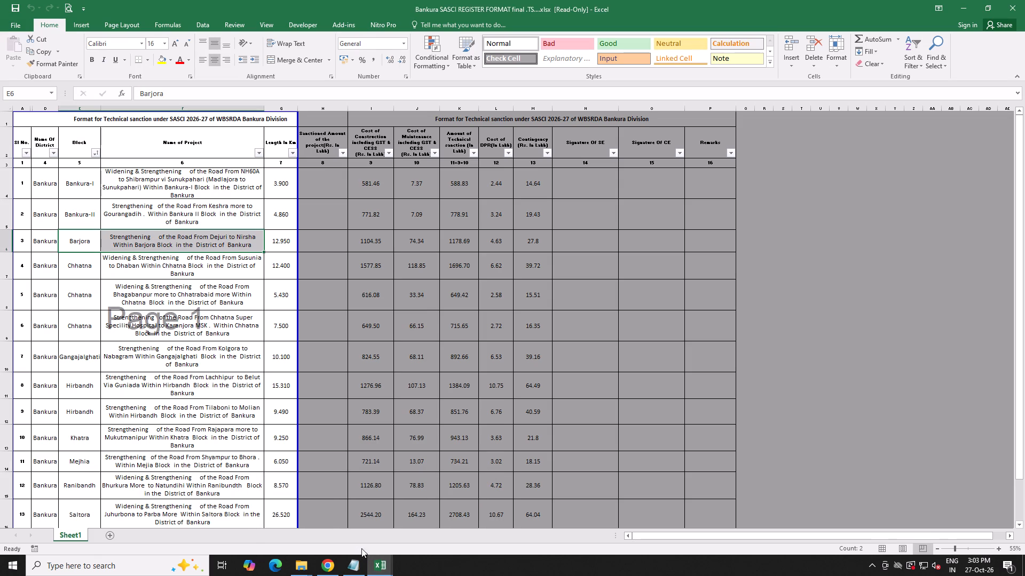
left_click(381, 570)
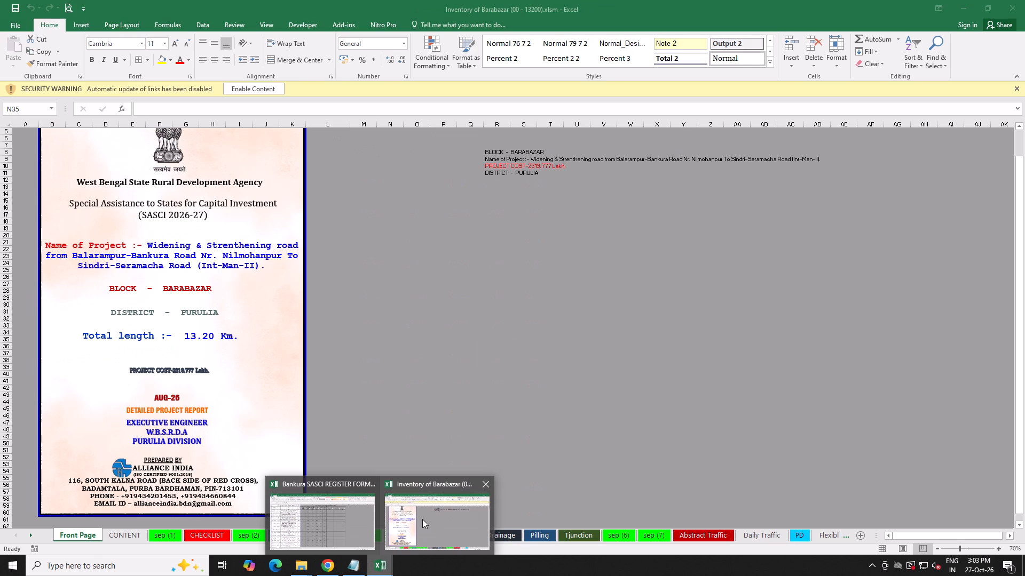
left_click(423, 519)
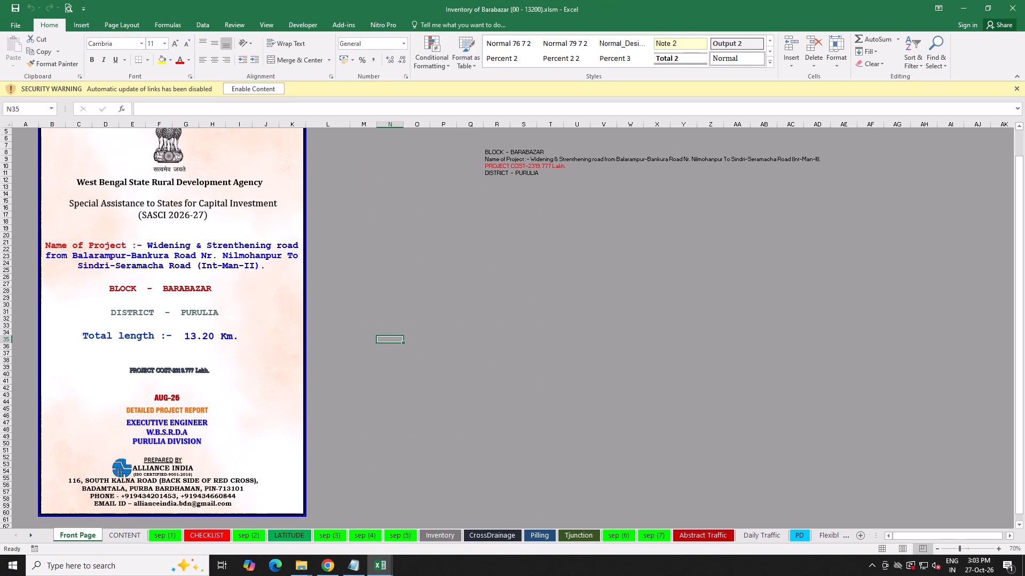
left_click(376, 562)
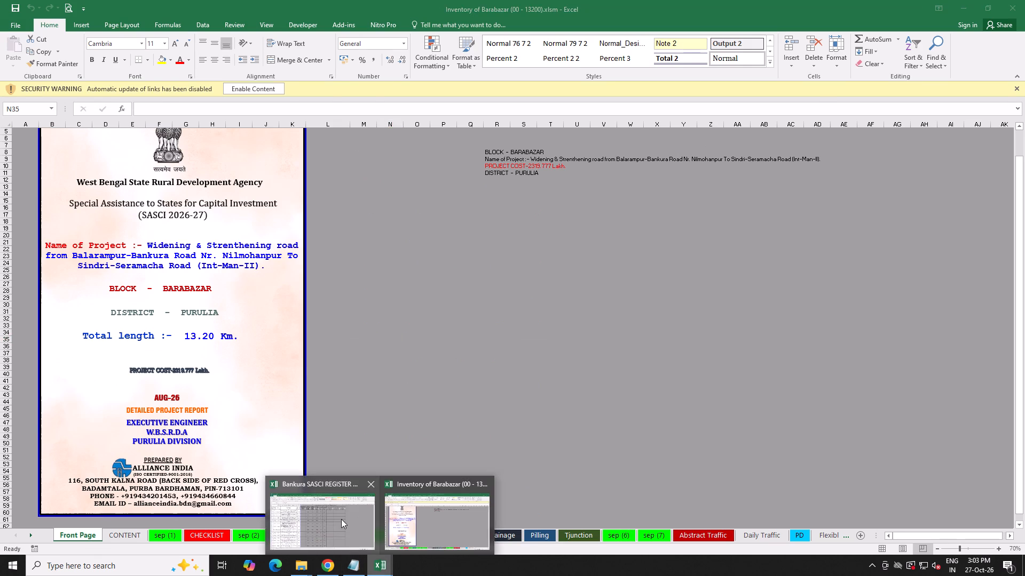
left_click(341, 519)
Check the total of the Length in Km column for all projects in the Bankura register, and close that workbook.
scroll(286, 453, "down", 1)
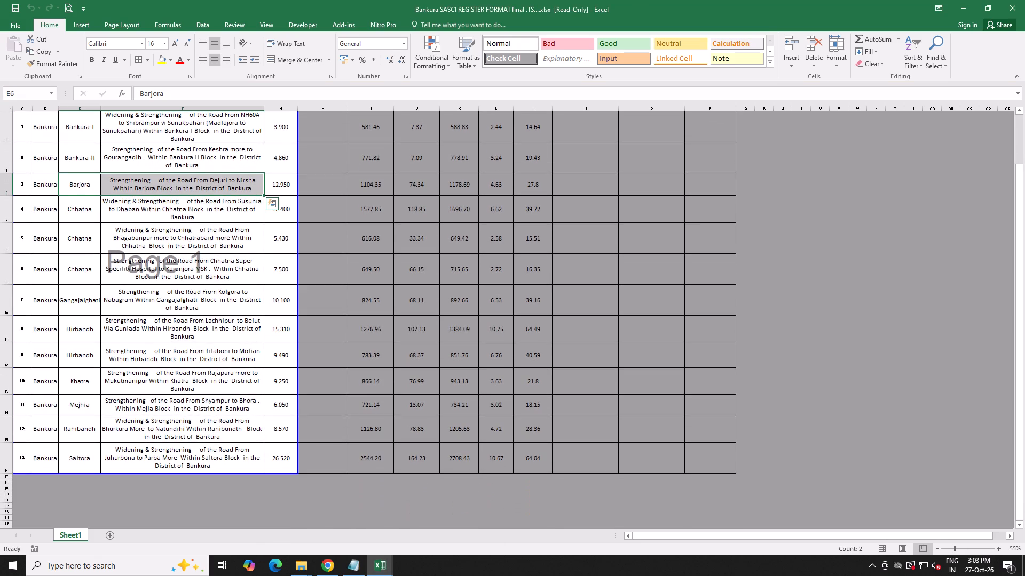
left_click_drag(280, 467, 286, 196)
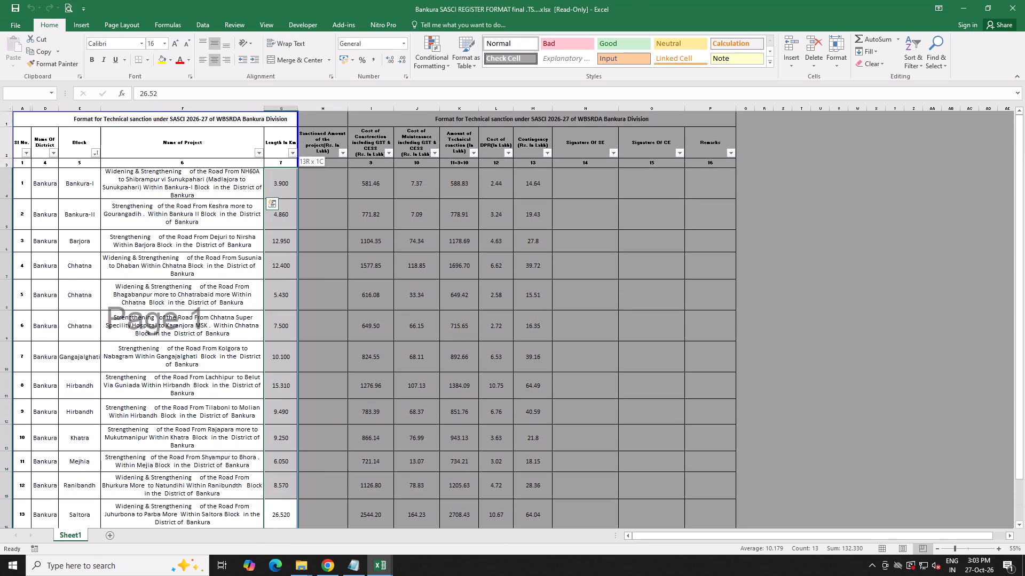
left_click_drag(286, 196, 286, 195)
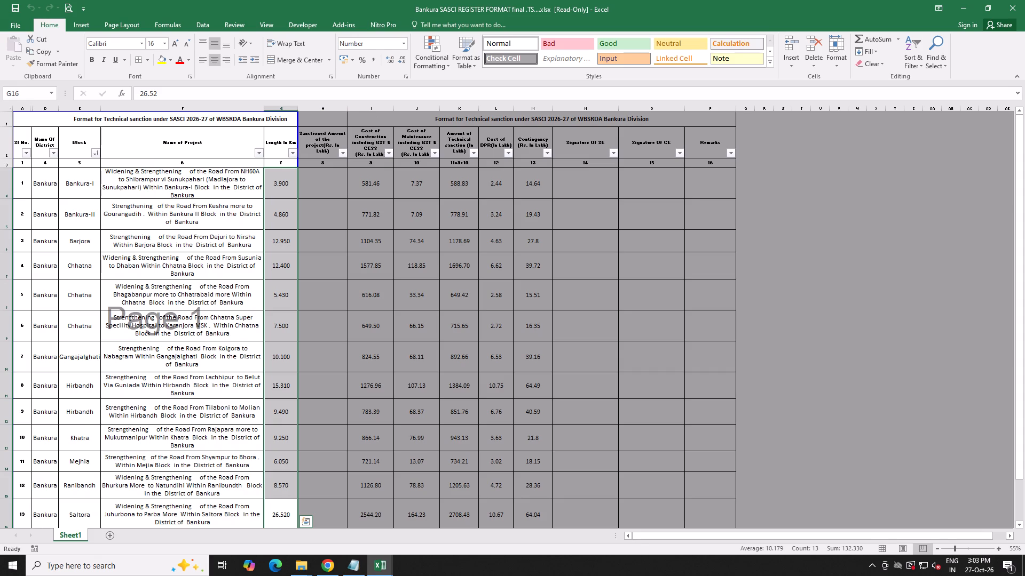
scroll(288, 465, "down", 1)
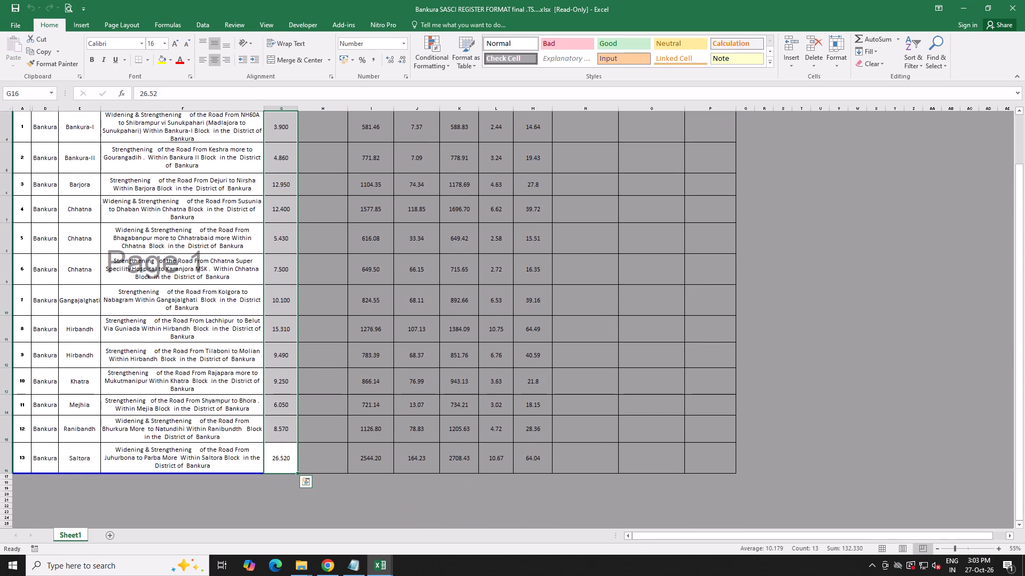
scroll(297, 482, "up", 1)
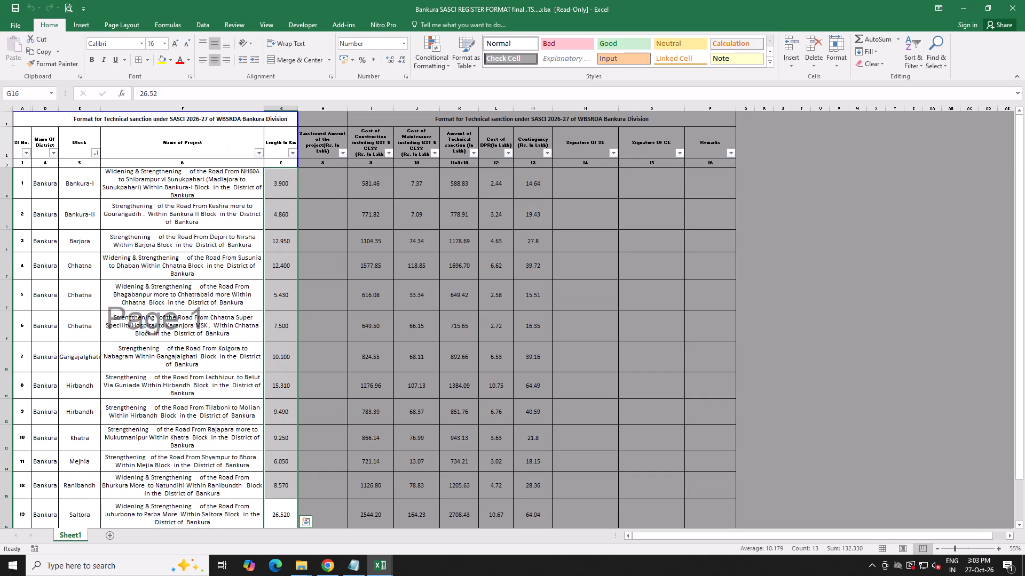
left_click(1024, 0)
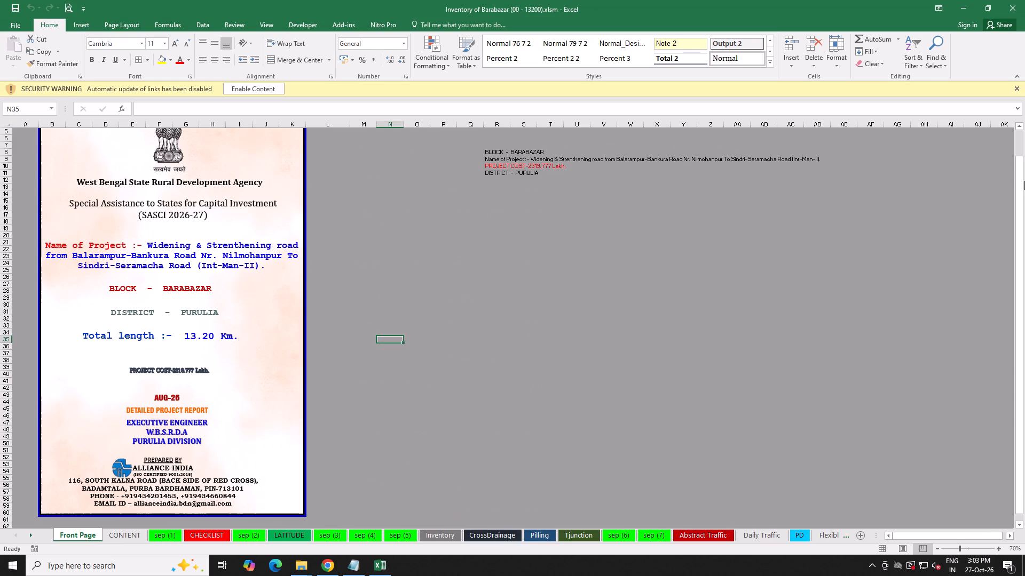
Return to the Purulia CAPEX 2026 folder and open the workbook Purulia_SASCI_2026-27 - (1) cost list.xlsx.
left_click(964, 0)
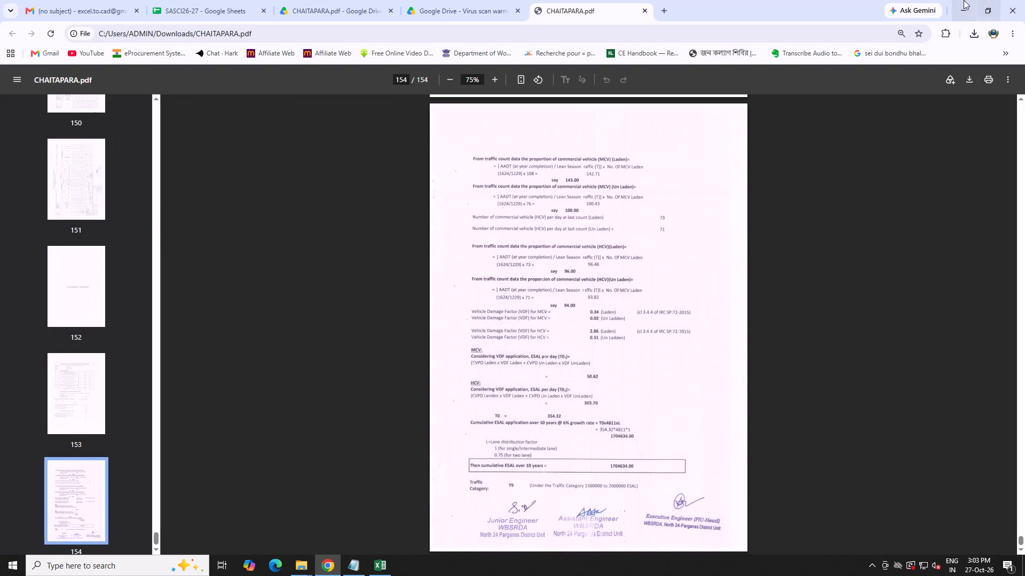
left_click(964, 0)
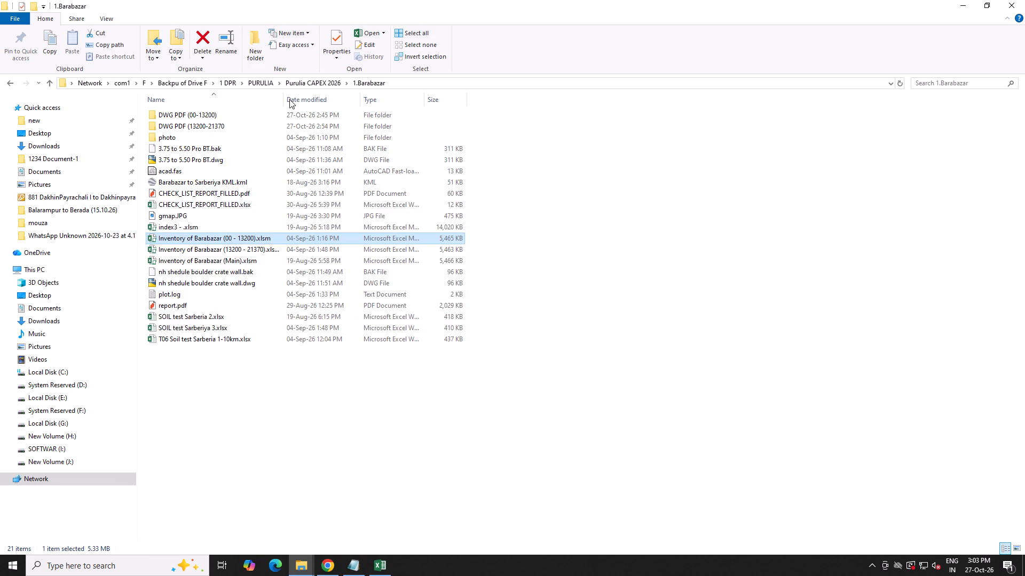
left_click(301, 82)
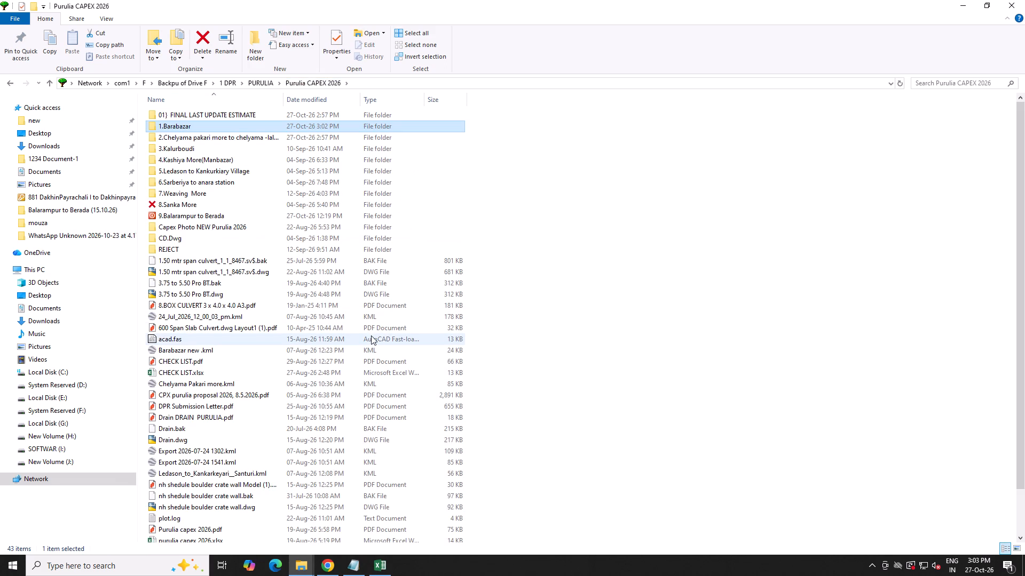
scroll(357, 301, "down", 3)
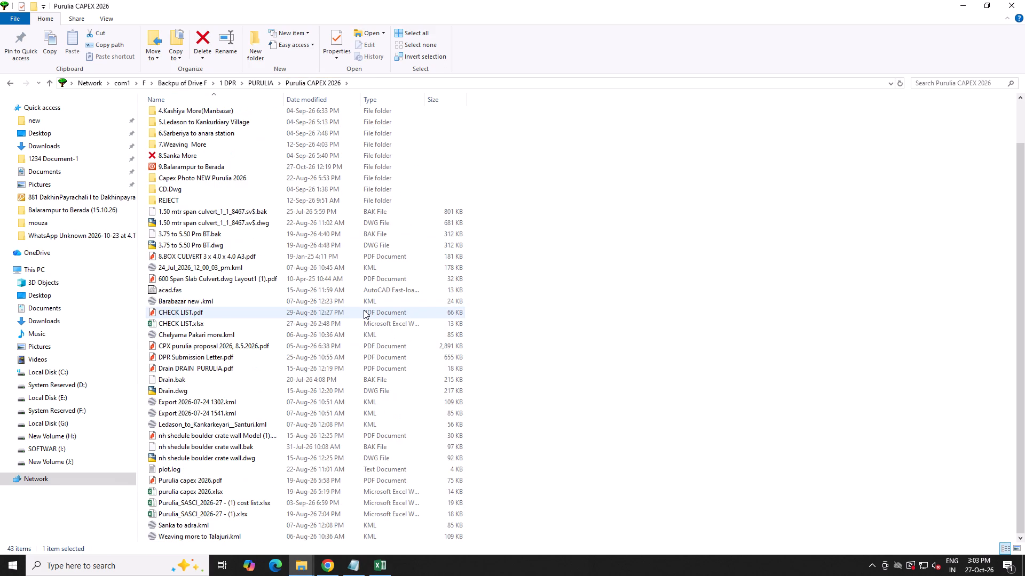
double_click(298, 506)
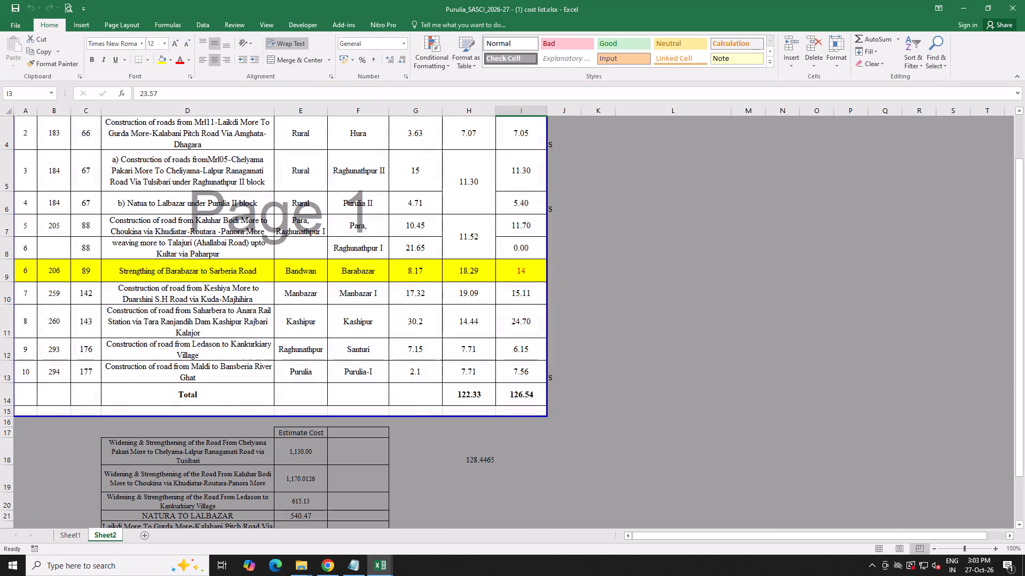
Look over the road lengths and costs on Sheet2 of the Purulia cost list, and close that workbook.
left_click(489, 475)
scroll(491, 475, "up", 7)
left_click(1024, 0)
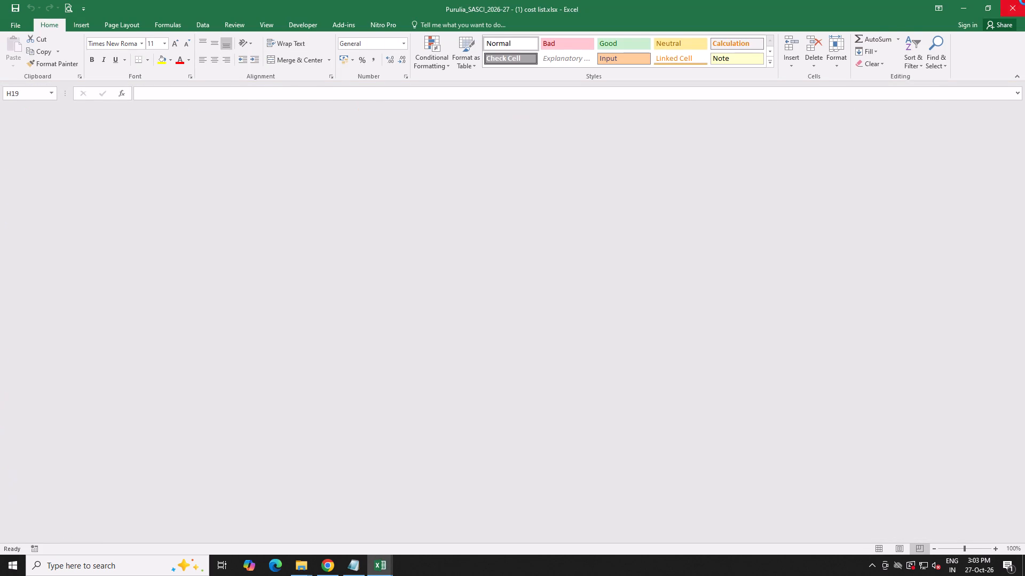
Open Purulia_SASCI_2026-27 - (1).xlsx from the Purulia CAPEX 2026 folder, check its road list, close it and return to the folder.
left_click(961, 0)
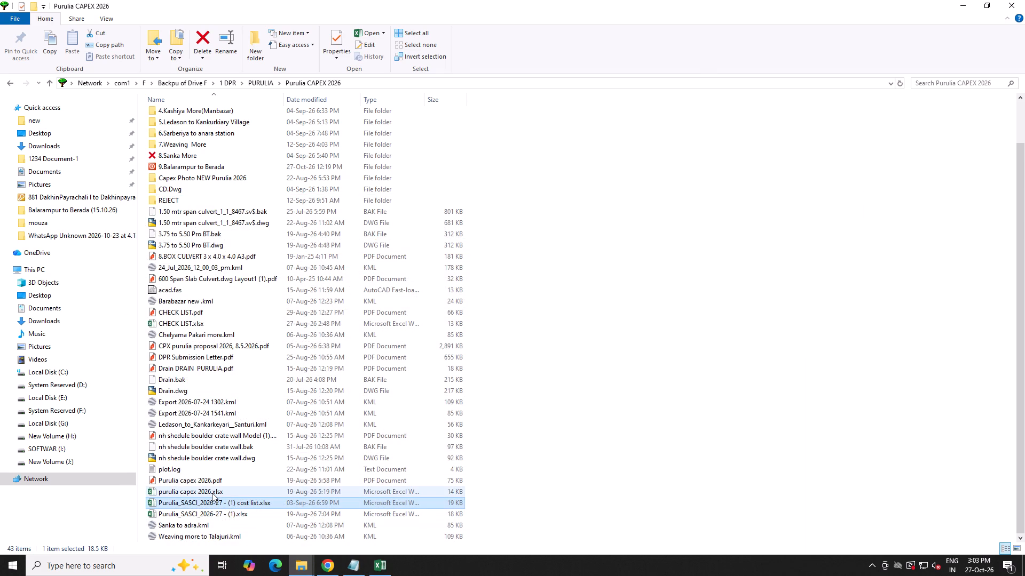
double_click(223, 514)
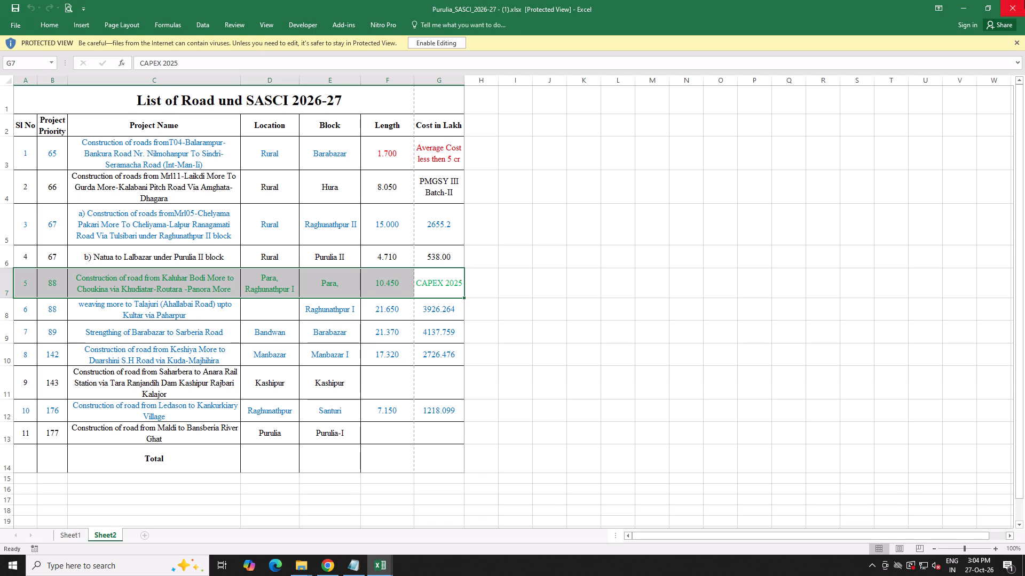
left_click(1024, 0)
left_click(956, 3)
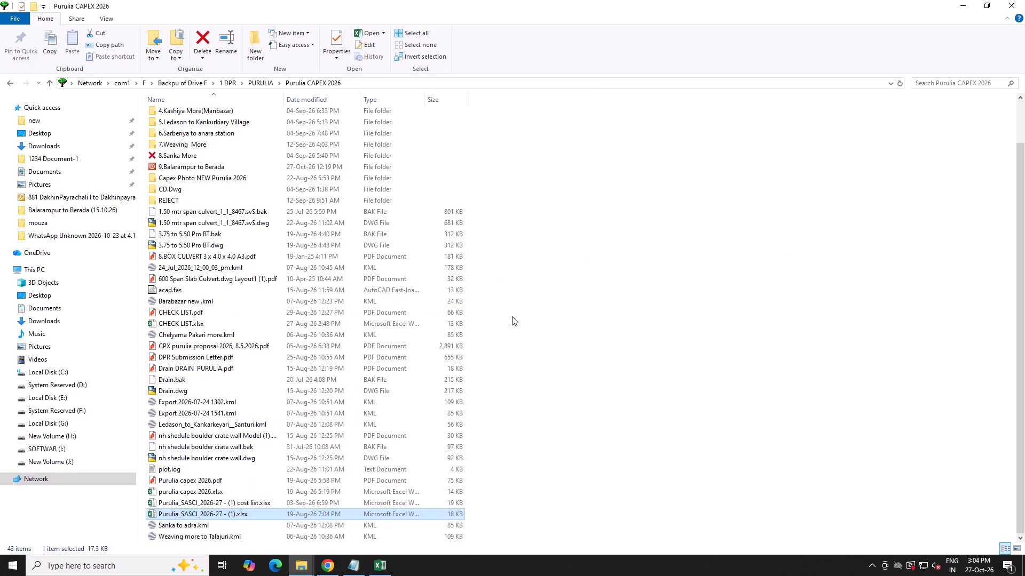
scroll(482, 325, "down", 3)
scroll(292, 479, "up", 3)
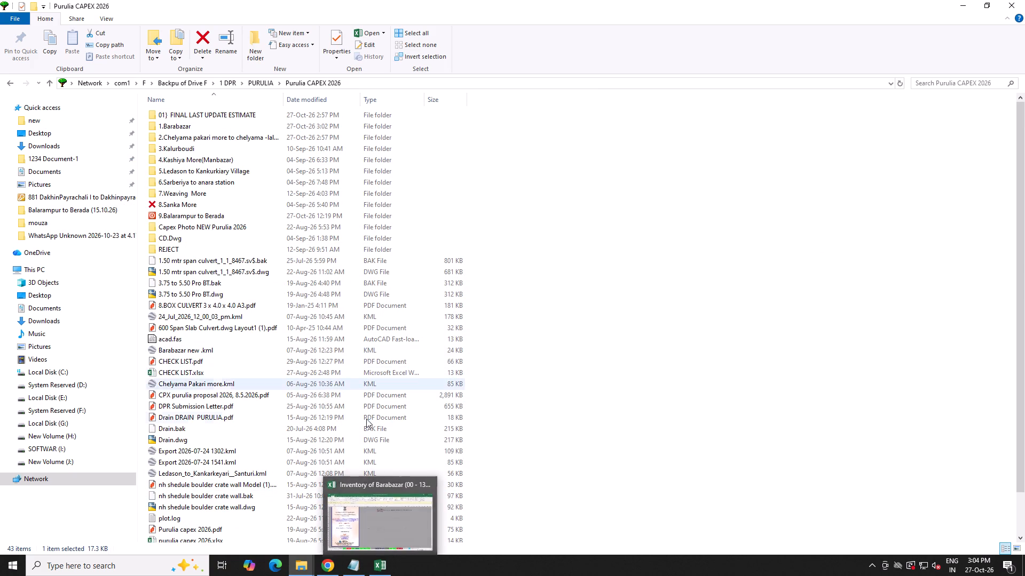
Switch to the Inventory of Barabazar (00 - 13200) workbook and look through its sheets from the front page to sep (4).
left_click(386, 569)
scroll(403, 438, "down", 4)
scroll(403, 438, "up", 3)
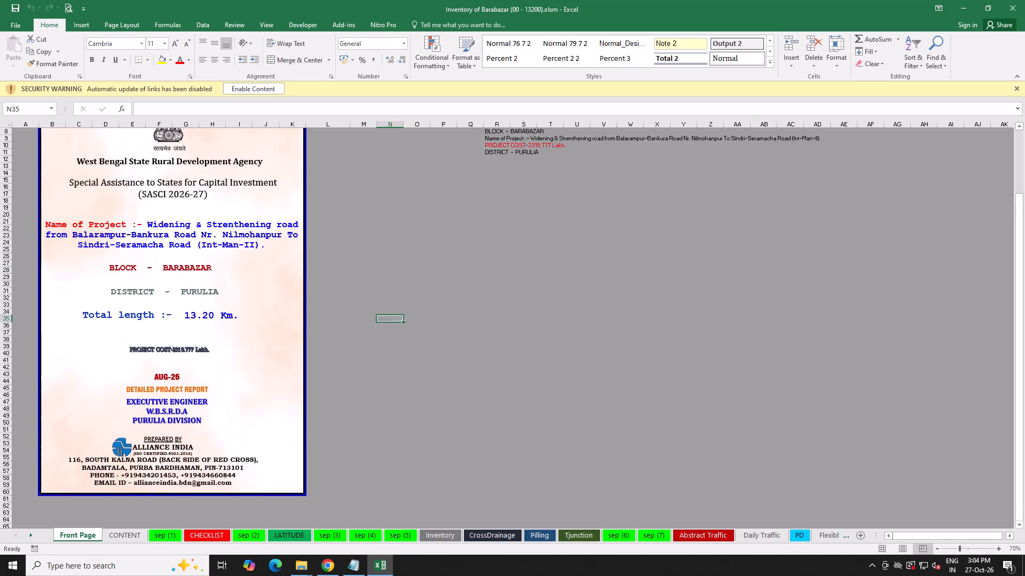
scroll(403, 438, "up", 4)
left_click(133, 535)
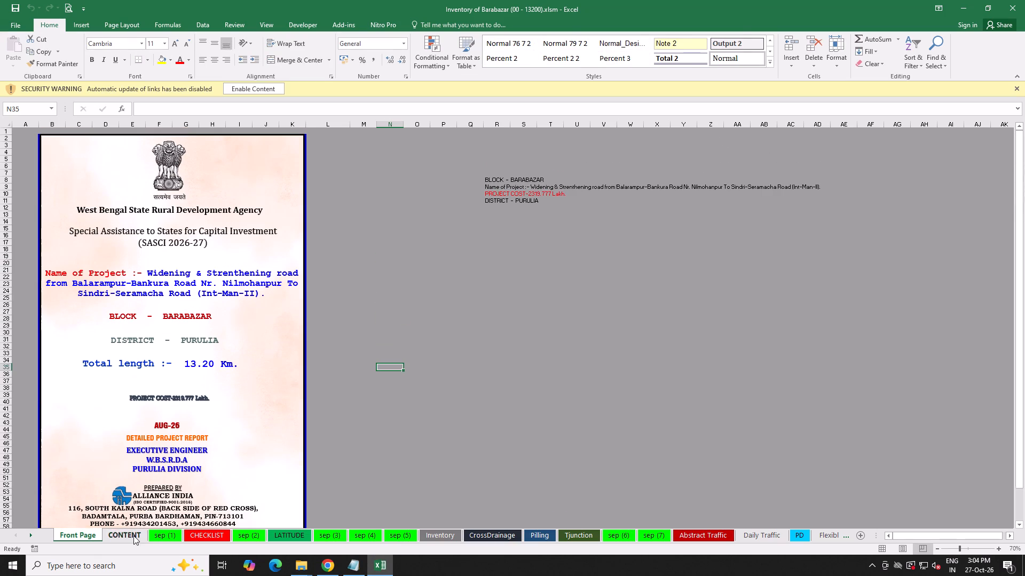
left_click(163, 535)
left_click(211, 537)
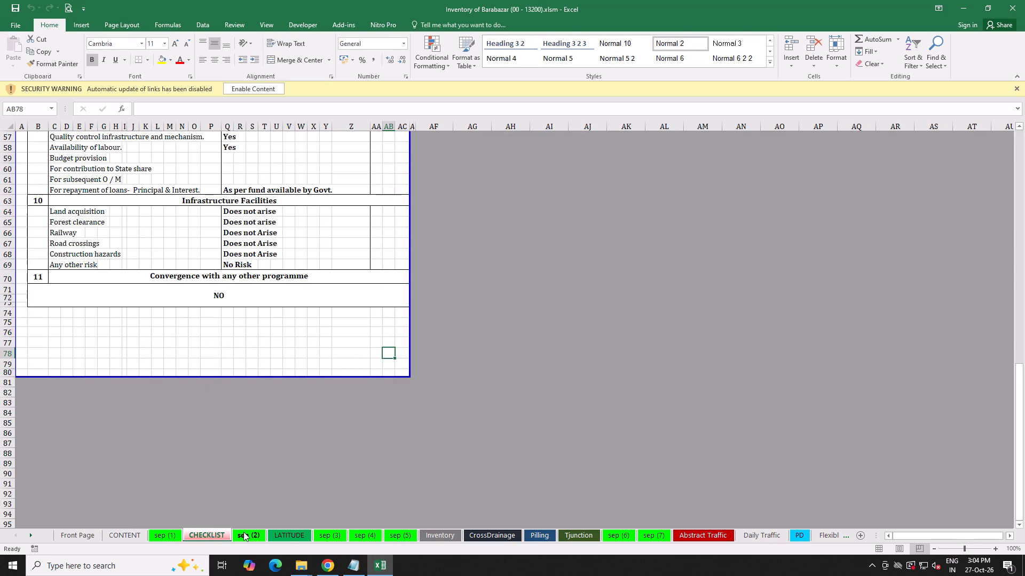
left_click(243, 532)
left_click(283, 532)
left_click(317, 532)
left_click(353, 534)
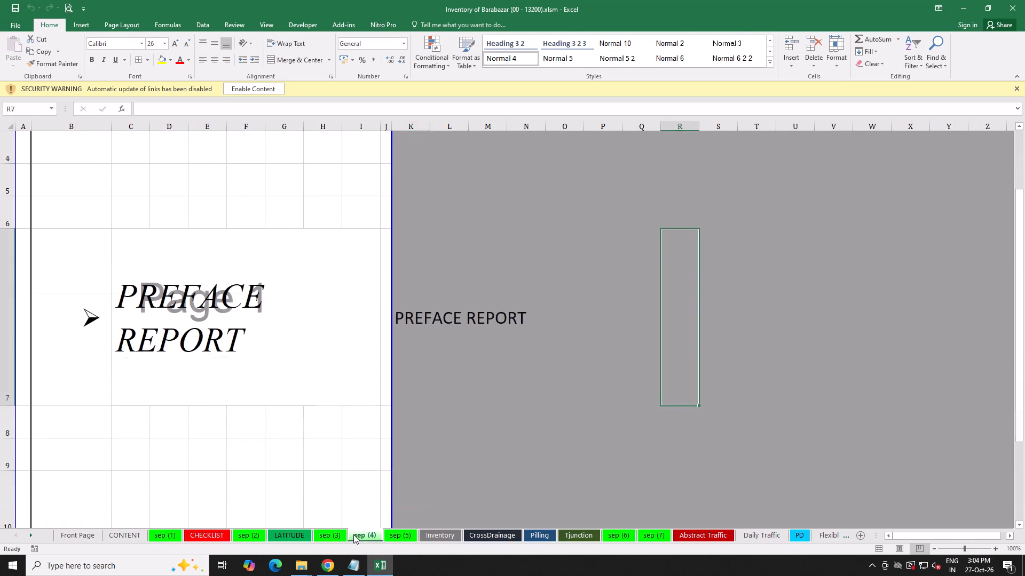
Unhide the GOOGLE MAP sheet in the Barabazar inventory workbook.
right_click(321, 537)
left_click(351, 521)
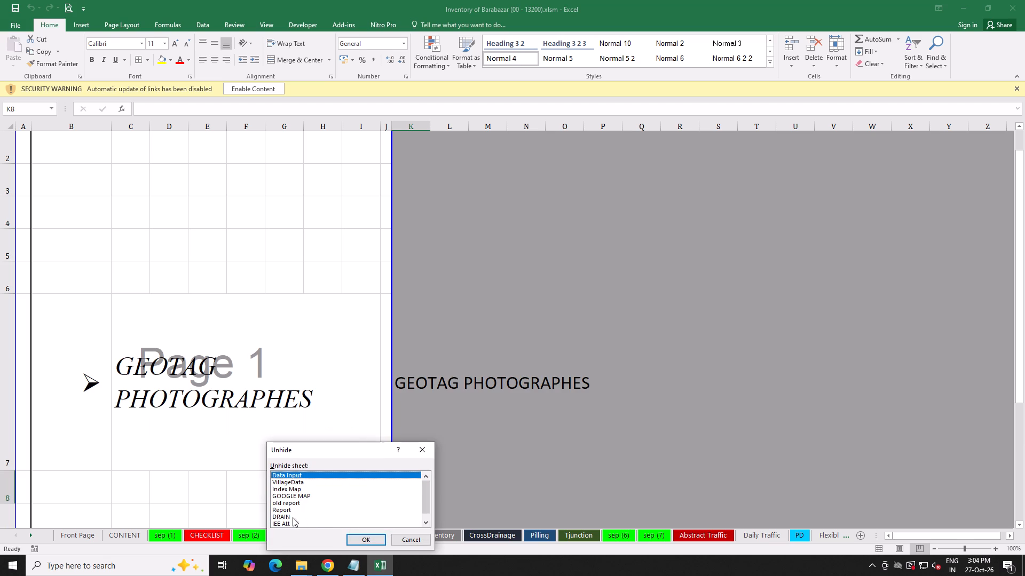
left_click(277, 489)
key("g")
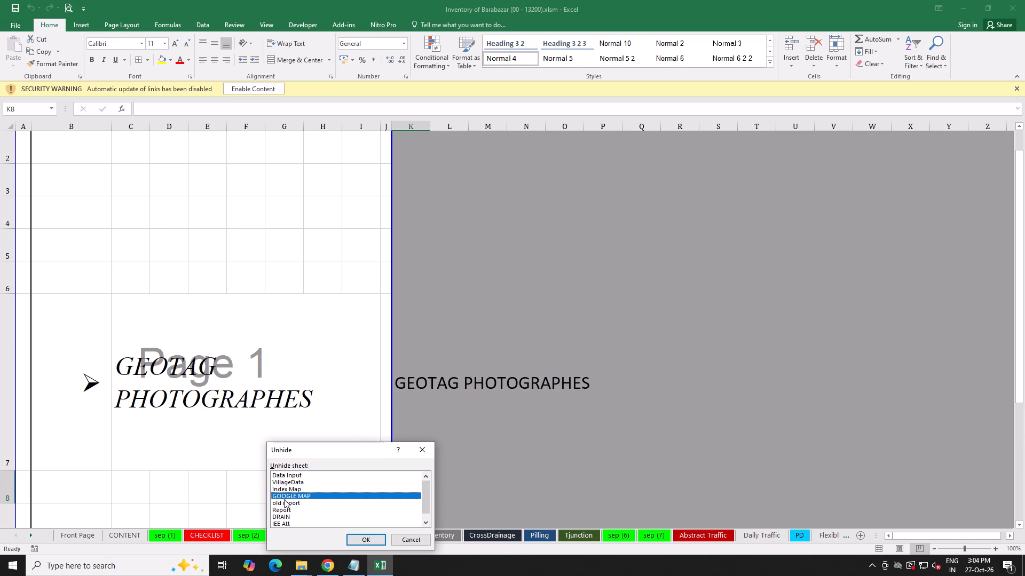
left_click(288, 495)
left_click(288, 495)
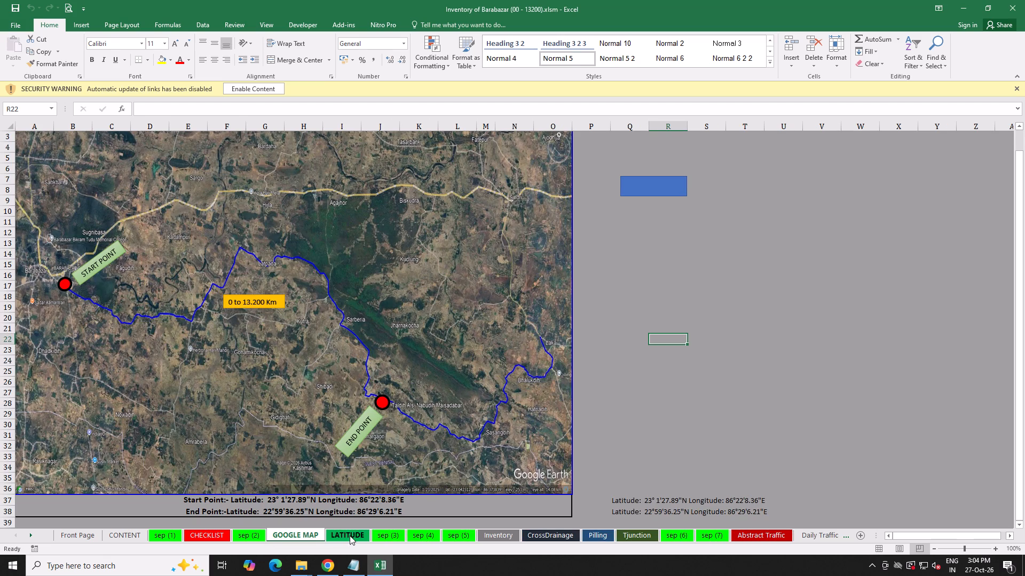
Unhide the Report sheet in the Barabazar inventory workbook.
right_click(349, 537)
left_click(374, 514)
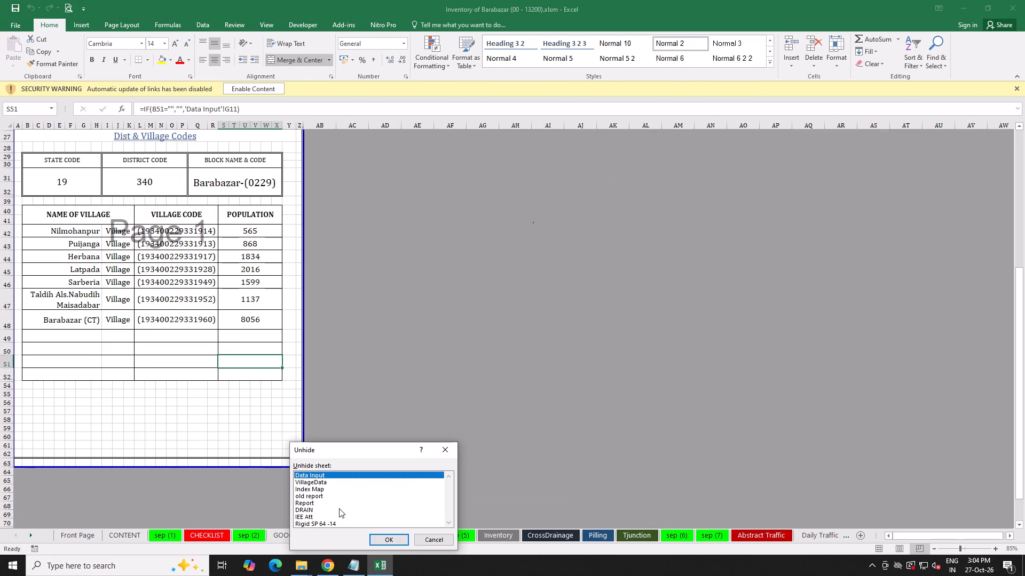
key("r")
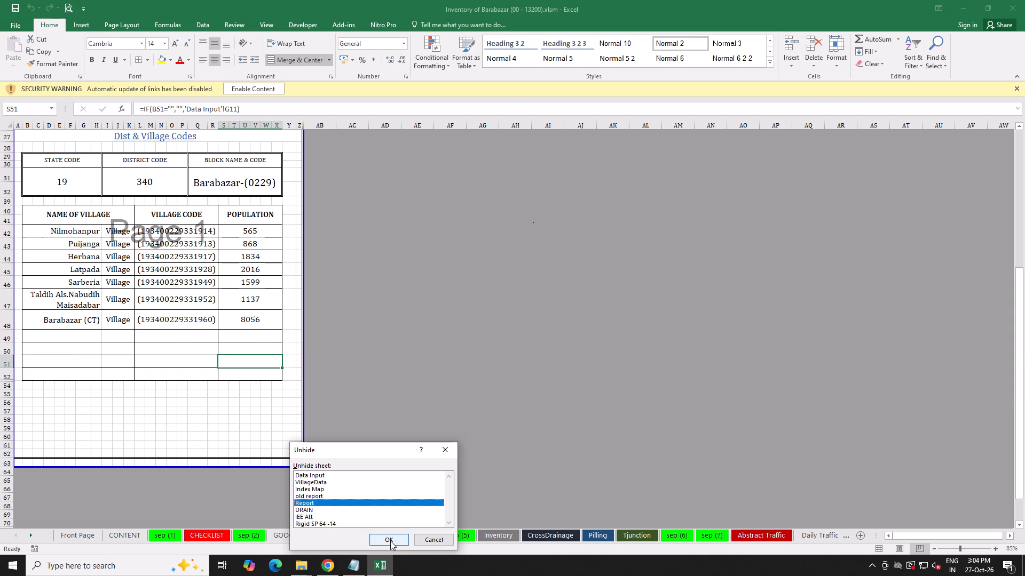
left_click(391, 540)
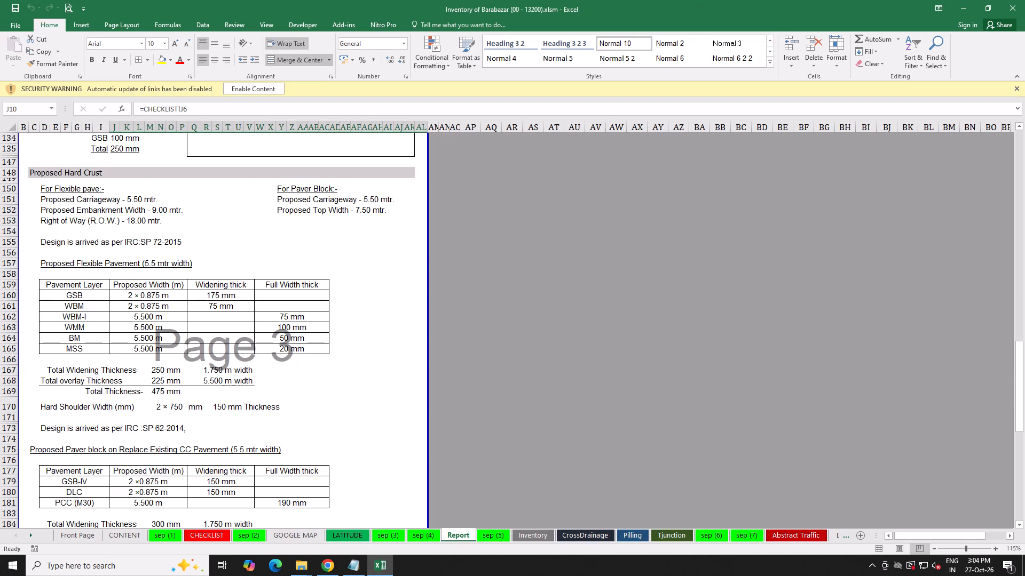
Read through the Report sheet from the proposed crust to the estimate section, and go on to the sep (5) sheet.
scroll(495, 482, "down", 14)
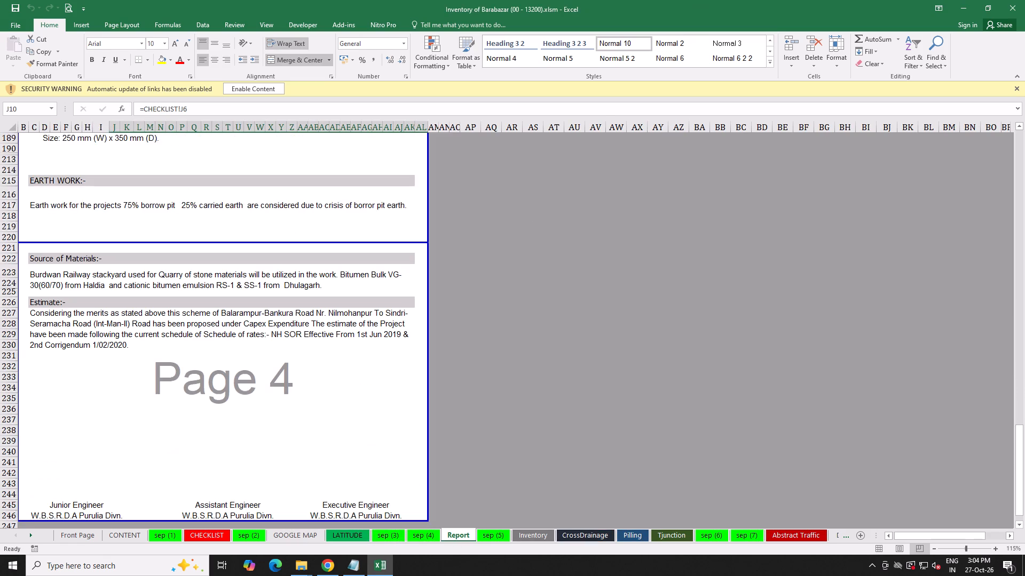
scroll(502, 494, "down", 5)
left_click(490, 530)
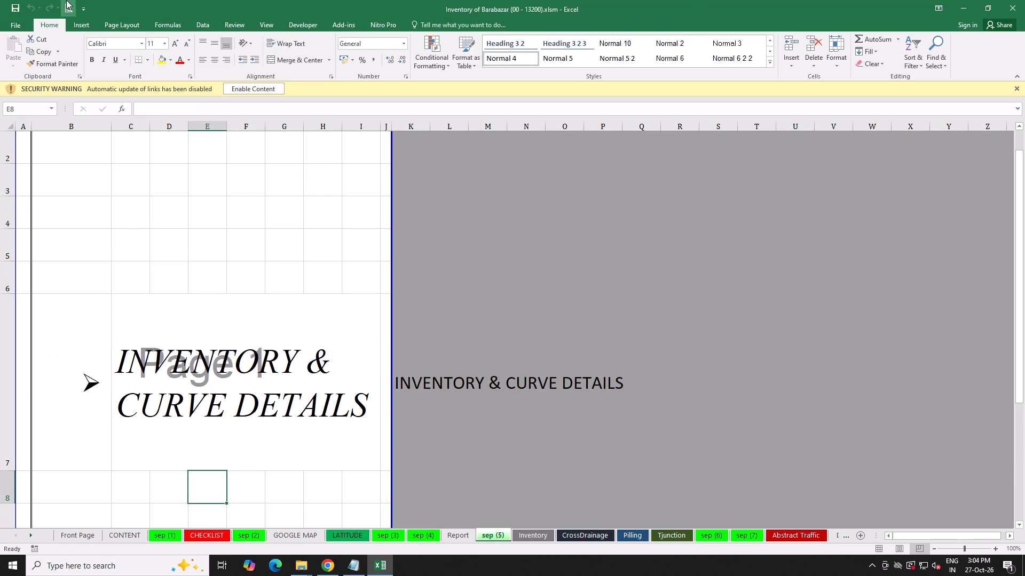
Check the header and custom footer in the page setup of the sep (5) sheet, and close it without changes.
left_click(67, 0)
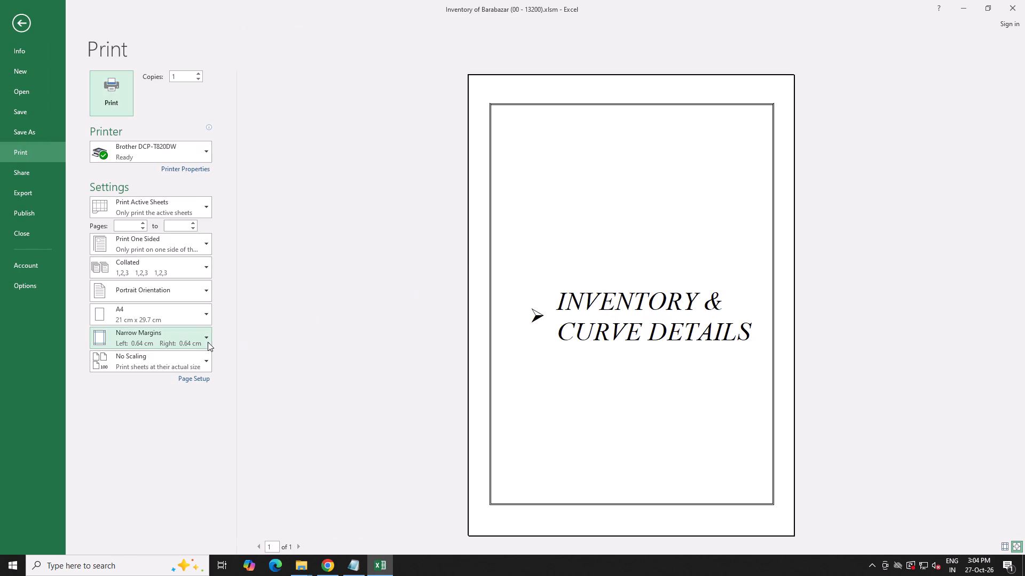
left_click(202, 377)
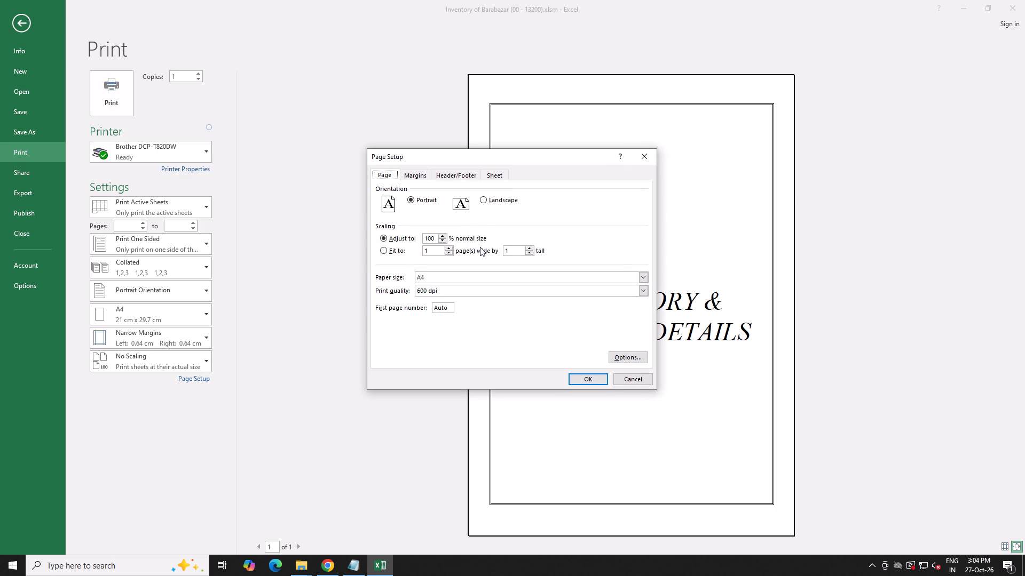
left_click(463, 176)
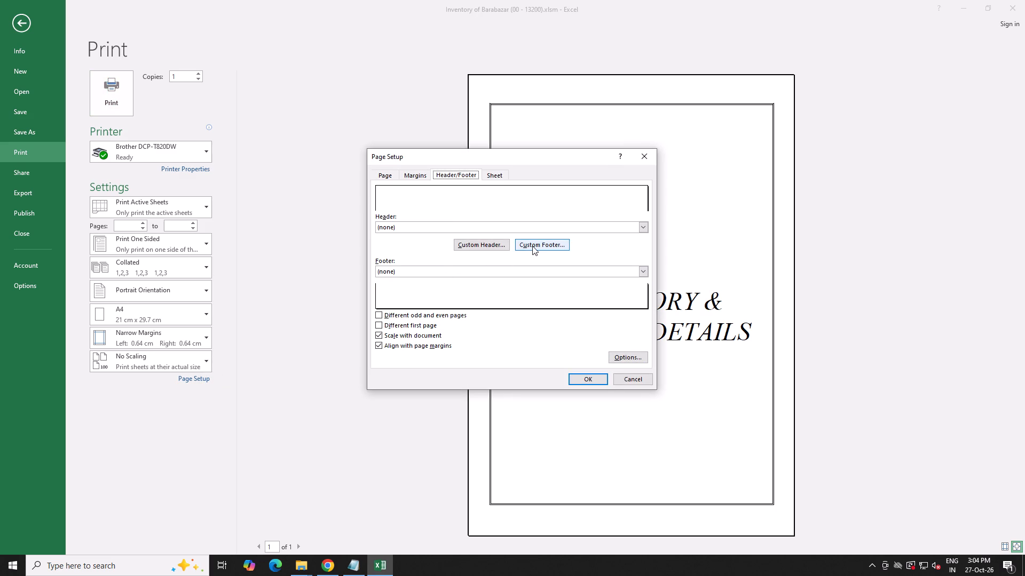
left_click(533, 245)
left_click(679, 185)
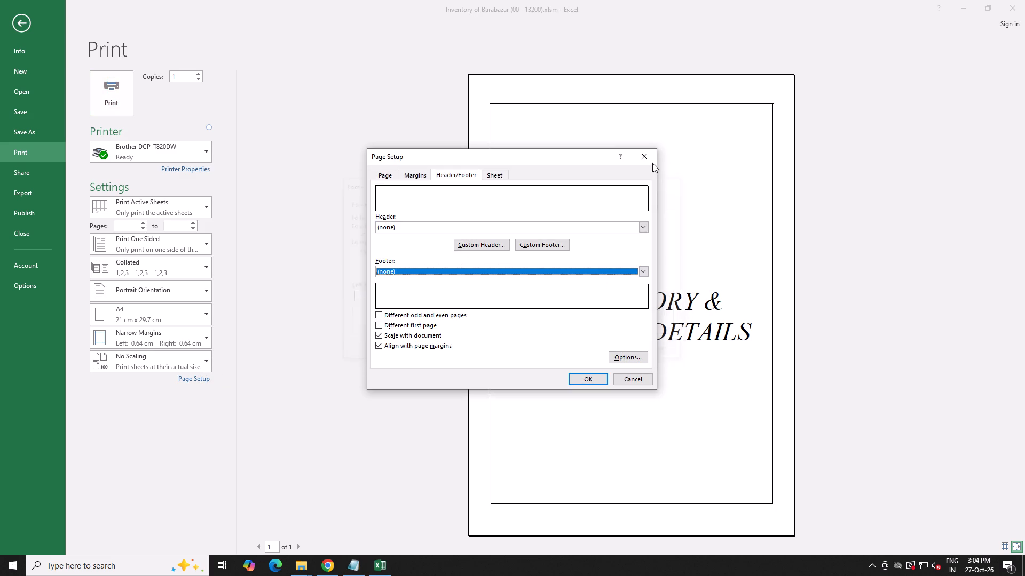
left_click(647, 159)
Set printing to the entire workbook, preview its pages up to the checklist, and return to the sheet.
left_click(162, 207)
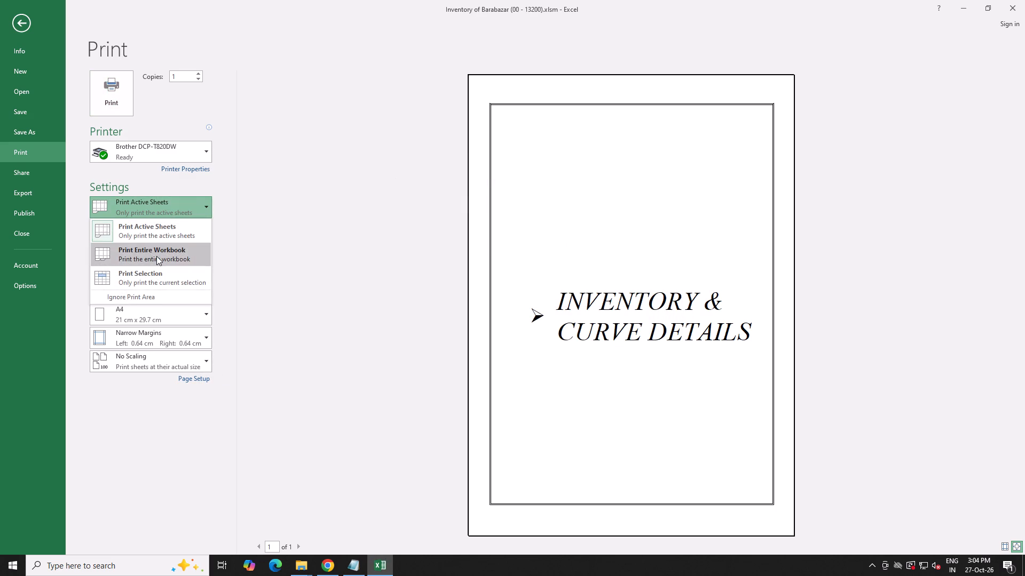
left_click(158, 255)
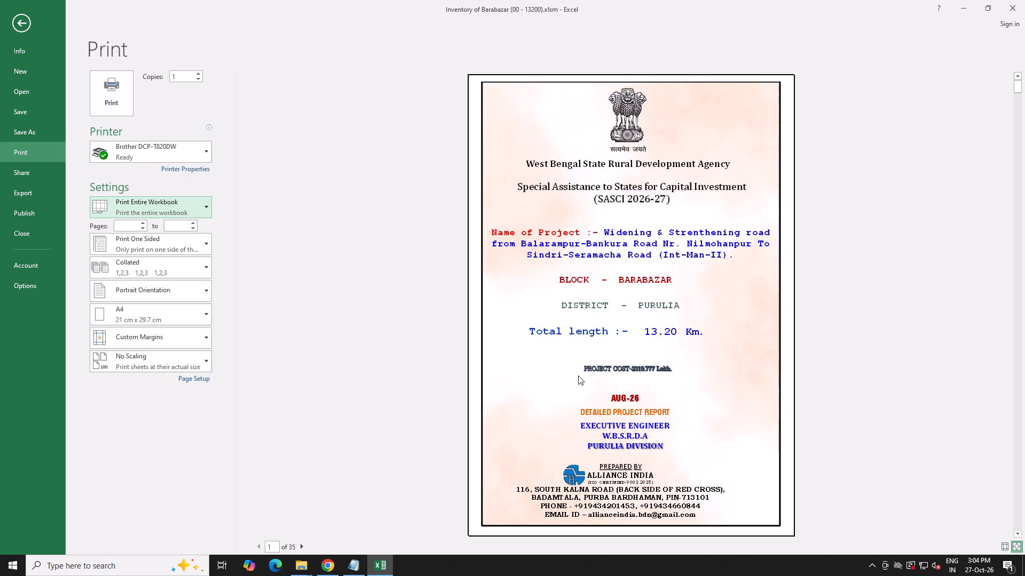
left_click(578, 375)
scroll(578, 375, "down", 2)
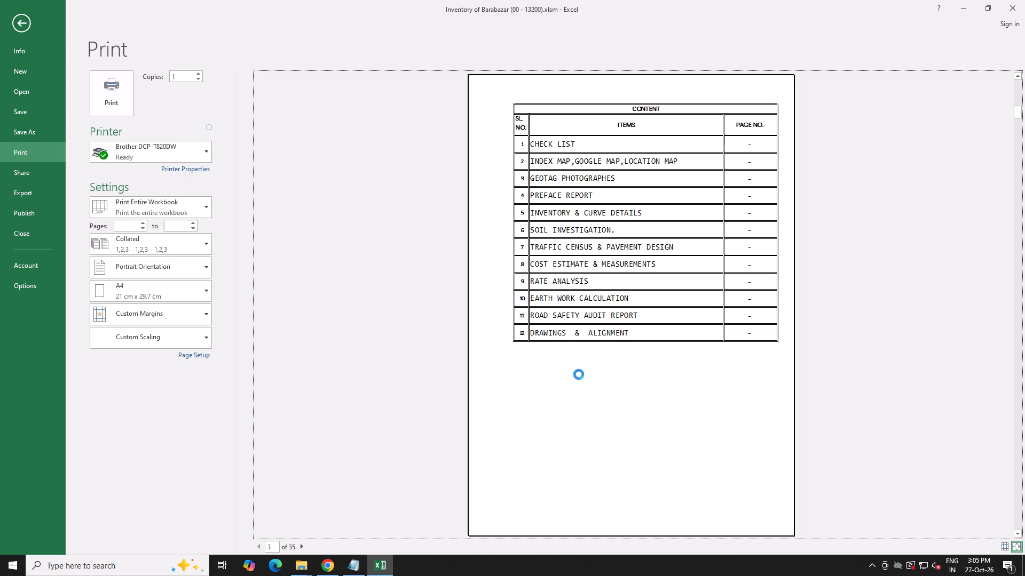
scroll(579, 374, "down", 2)
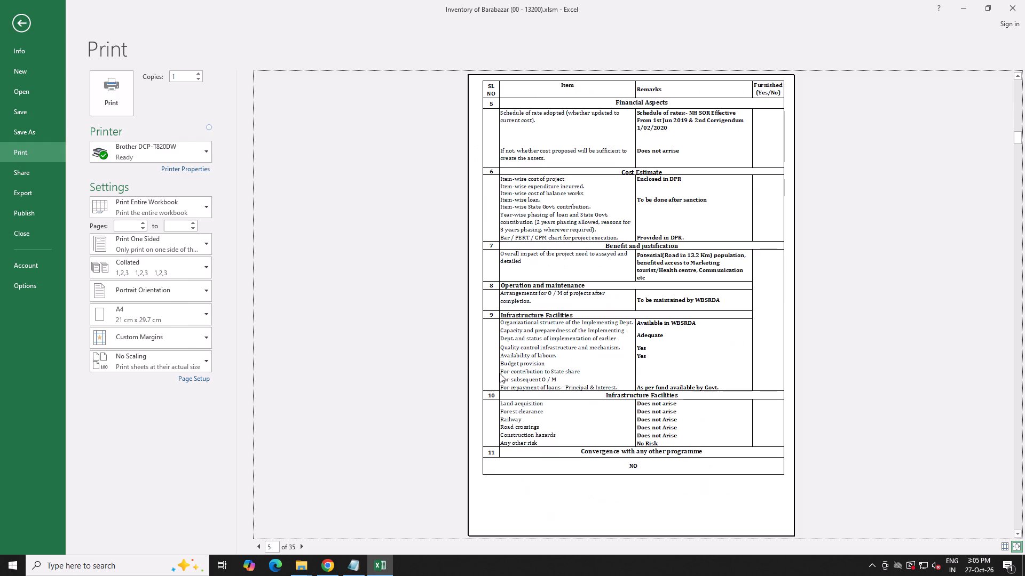
key("Escape")
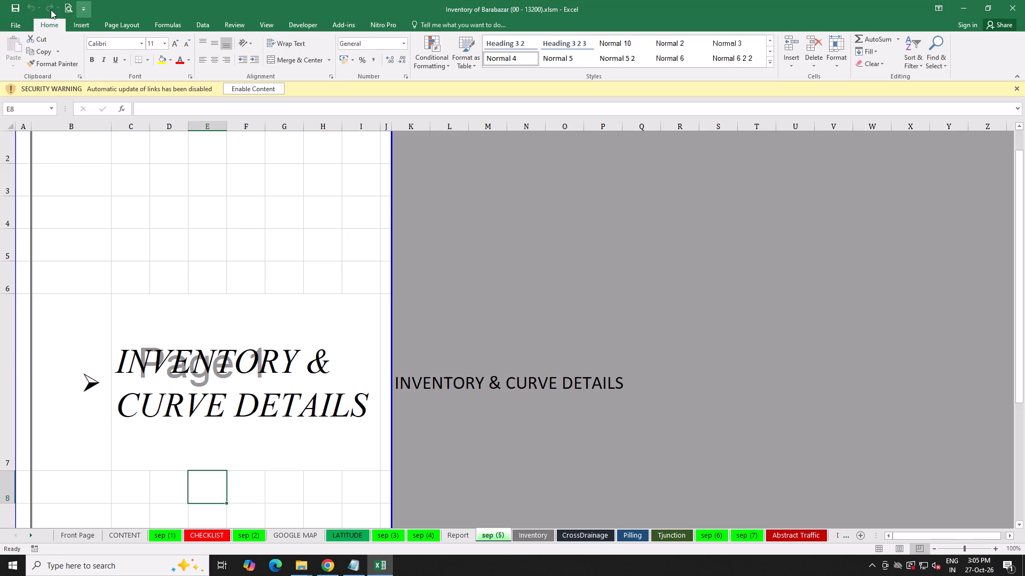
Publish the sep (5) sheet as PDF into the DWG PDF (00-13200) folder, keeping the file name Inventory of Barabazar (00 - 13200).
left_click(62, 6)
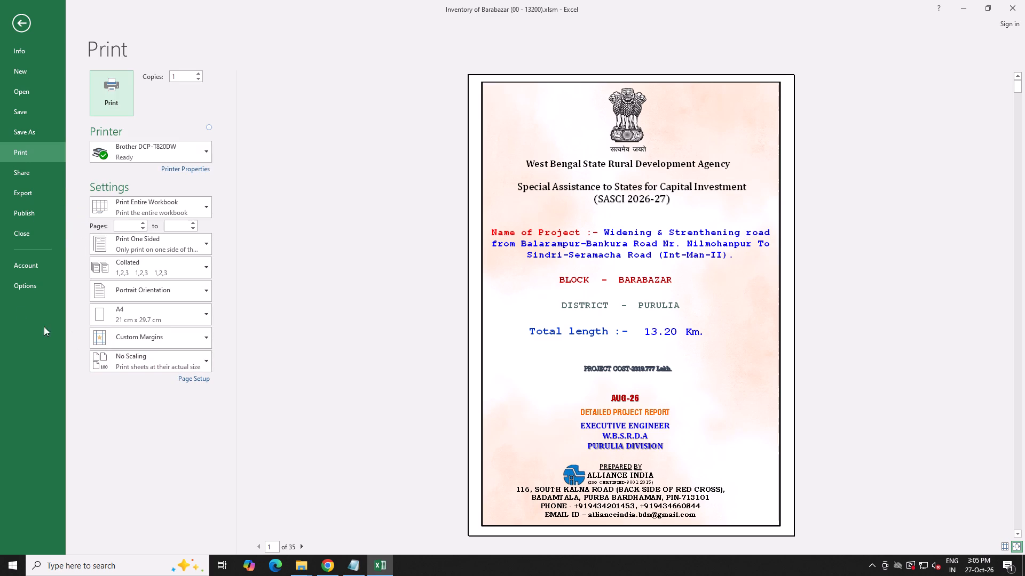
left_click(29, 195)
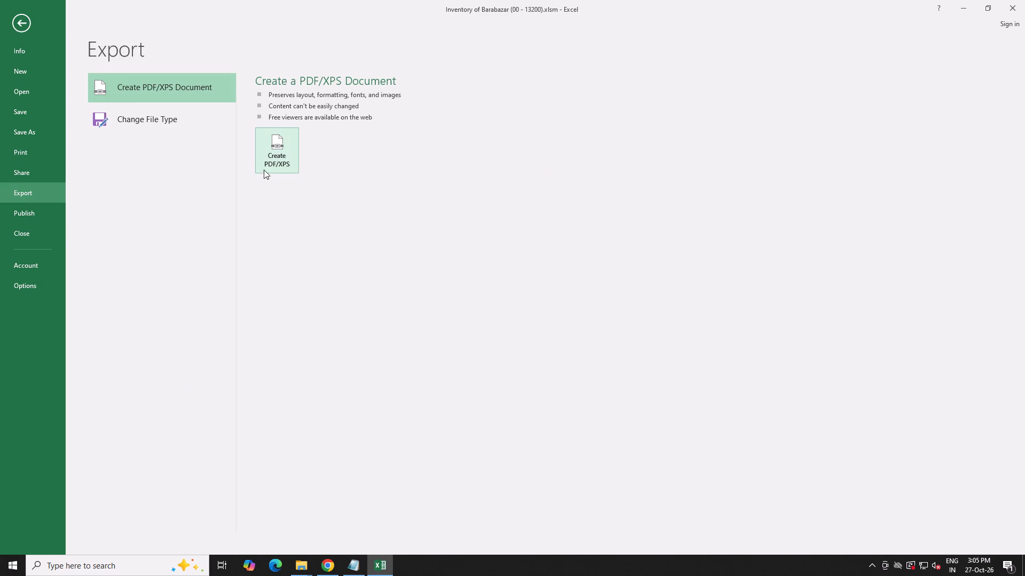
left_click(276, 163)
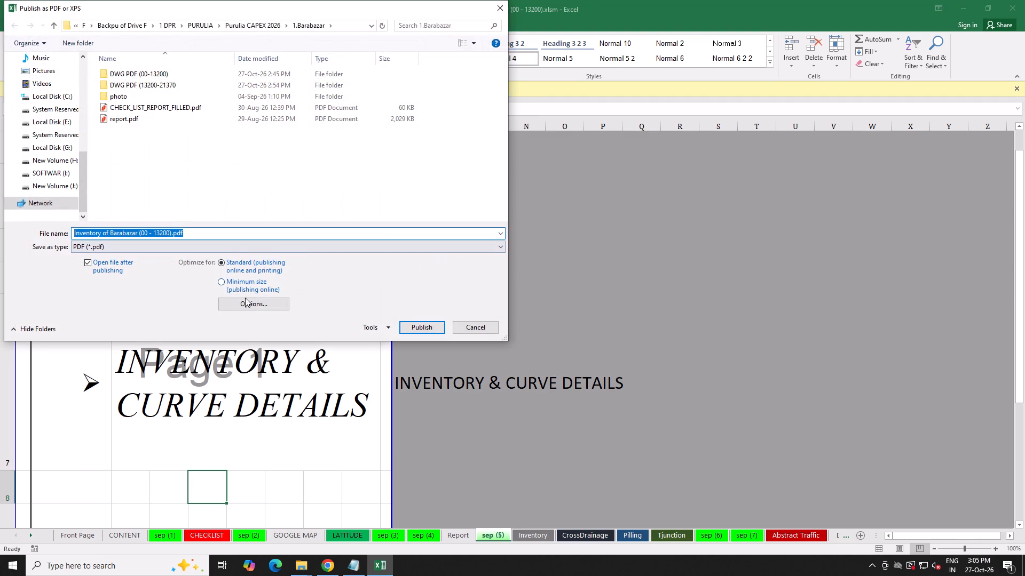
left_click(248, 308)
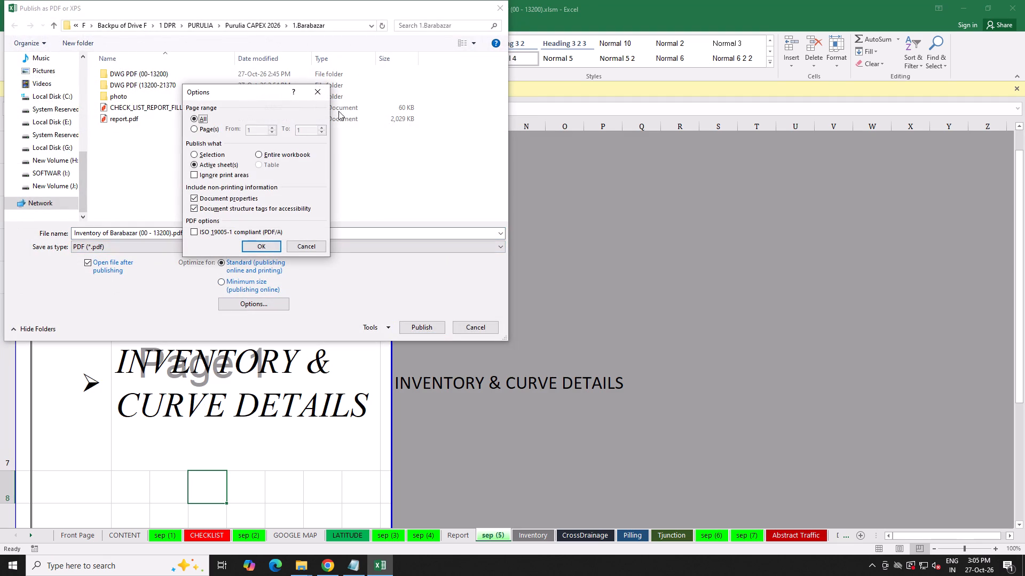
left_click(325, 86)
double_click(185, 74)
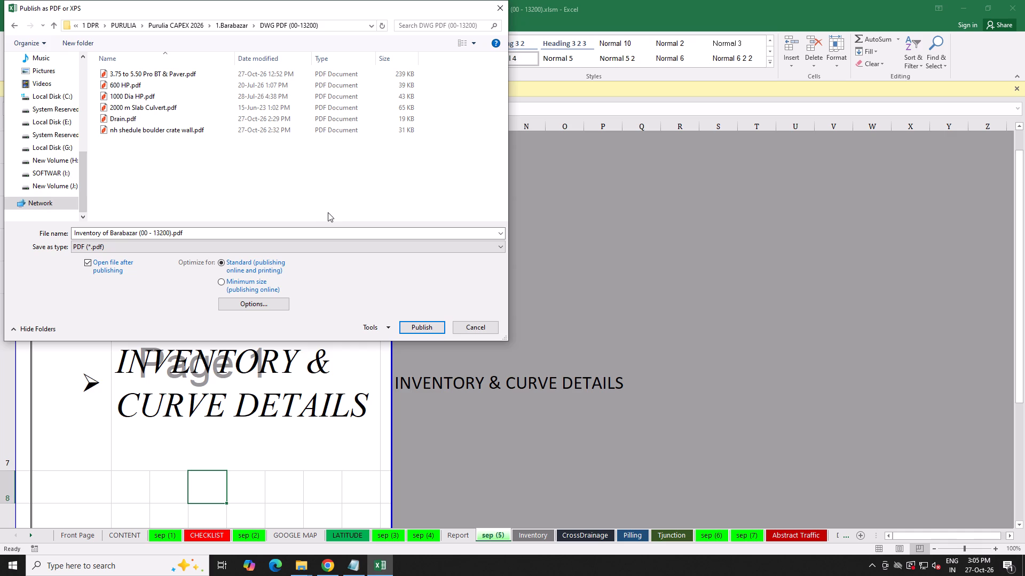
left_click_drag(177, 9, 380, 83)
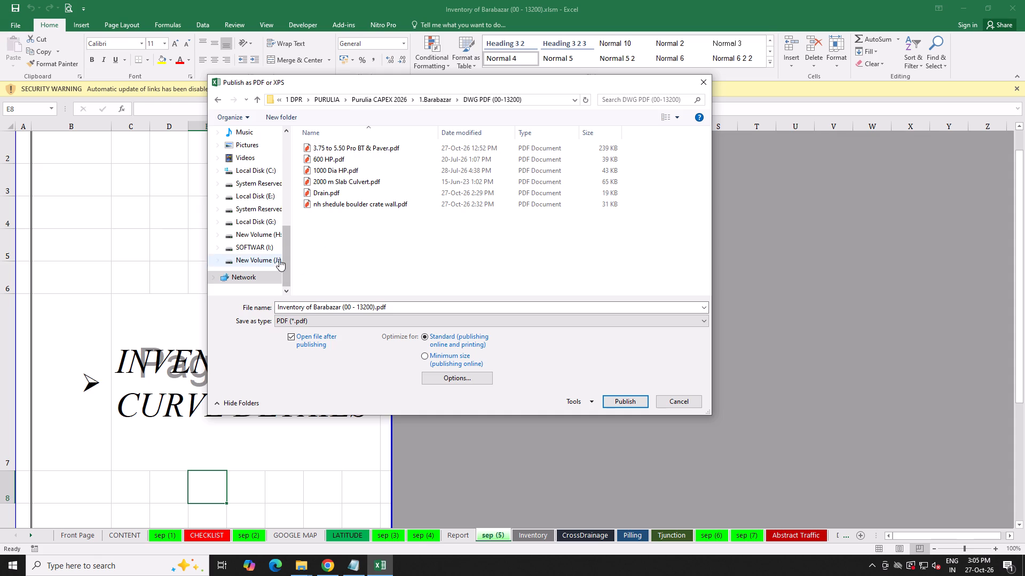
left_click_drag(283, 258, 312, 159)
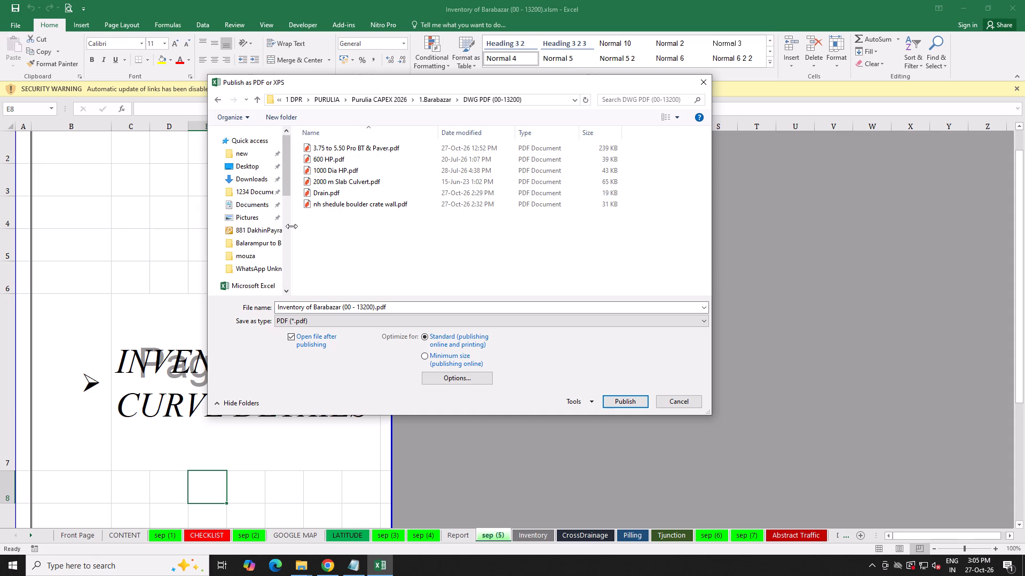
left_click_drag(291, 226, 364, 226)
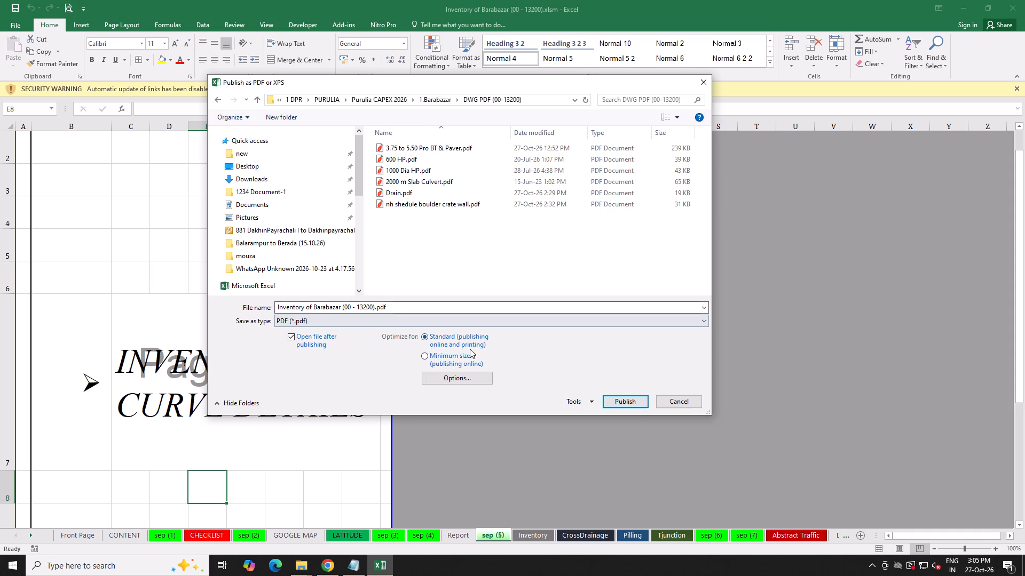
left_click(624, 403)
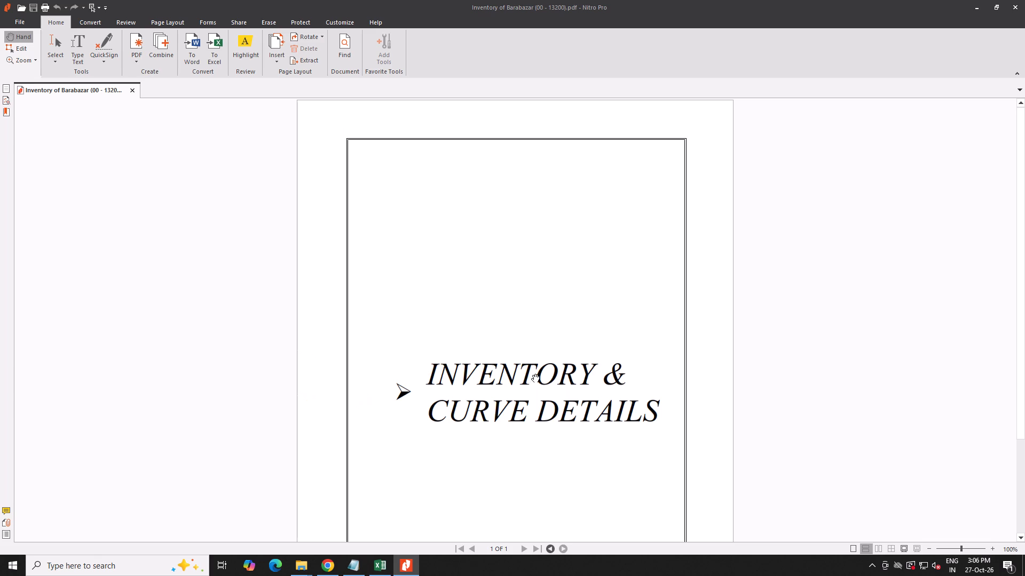
Check the pages of the published PDF in Nitro Pro and close it.
scroll(532, 374, "down", 20)
scroll(517, 372, "up", 5)
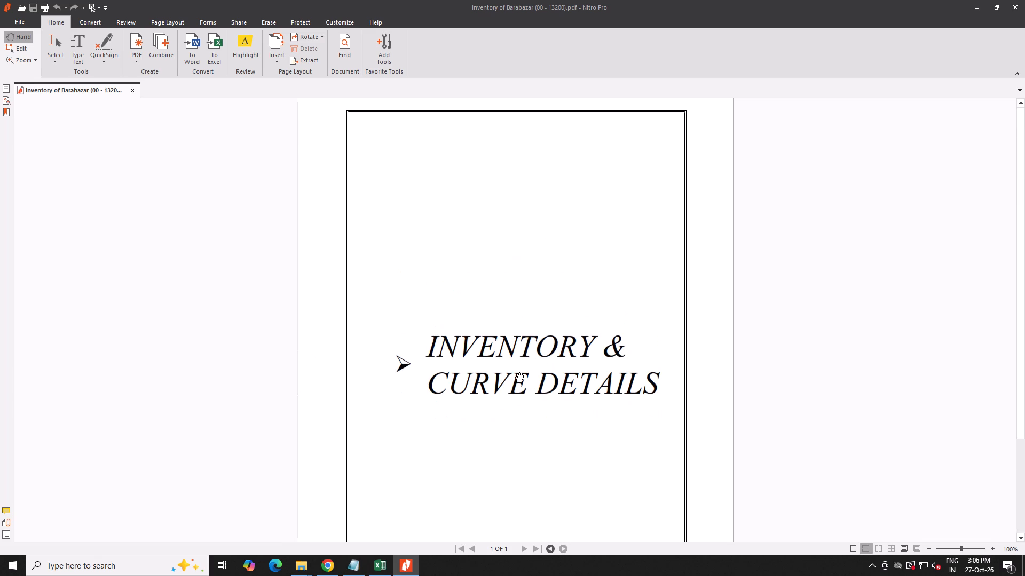
scroll(516, 372, "up", 8)
scroll(424, 385, "down", 4, "ctrl")
scroll(443, 358, "up", 4)
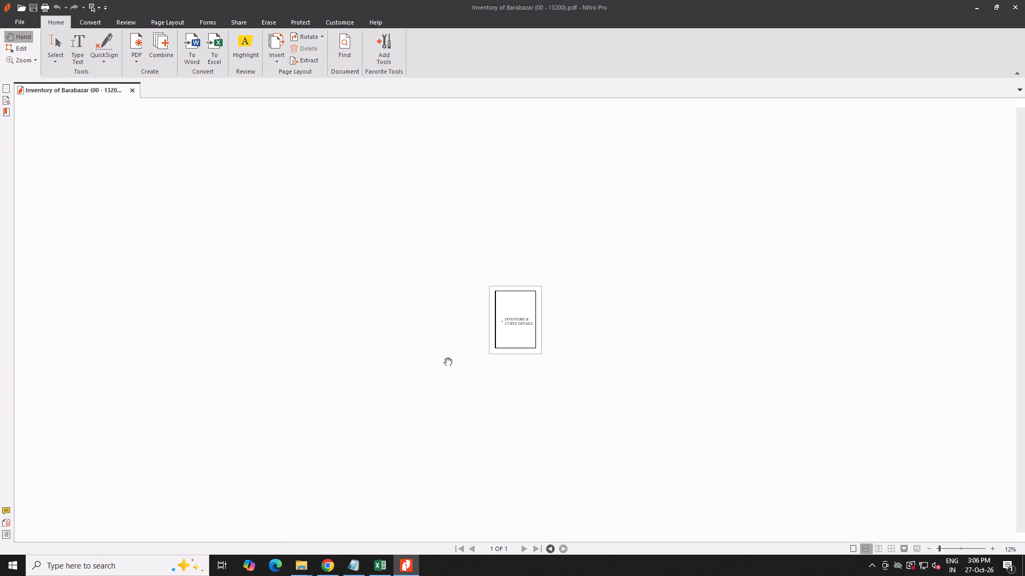
left_click(1016, 6)
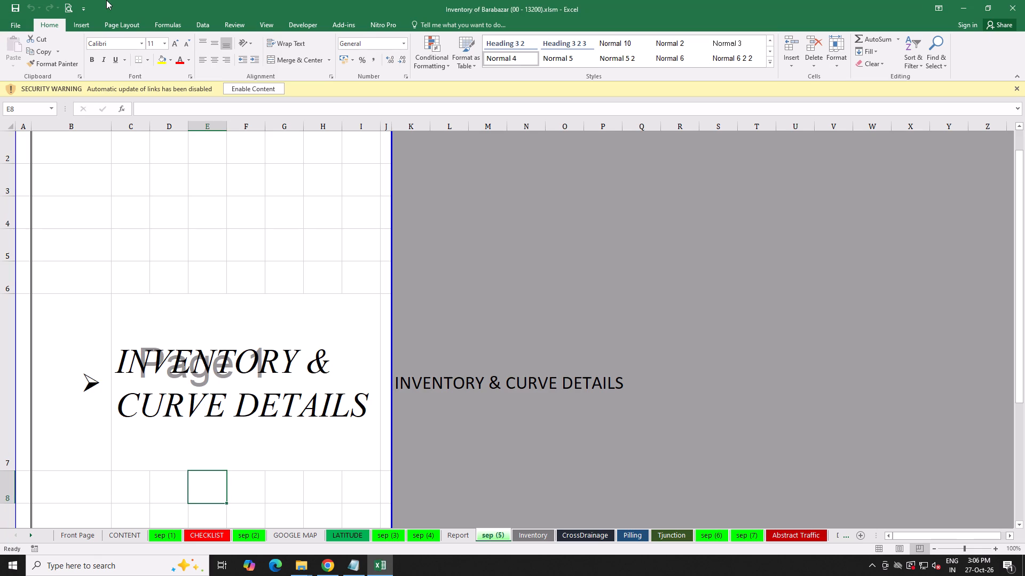
Start a new PDF export of the workbook and set its publishing options to the entire workbook.
left_click(68, 3)
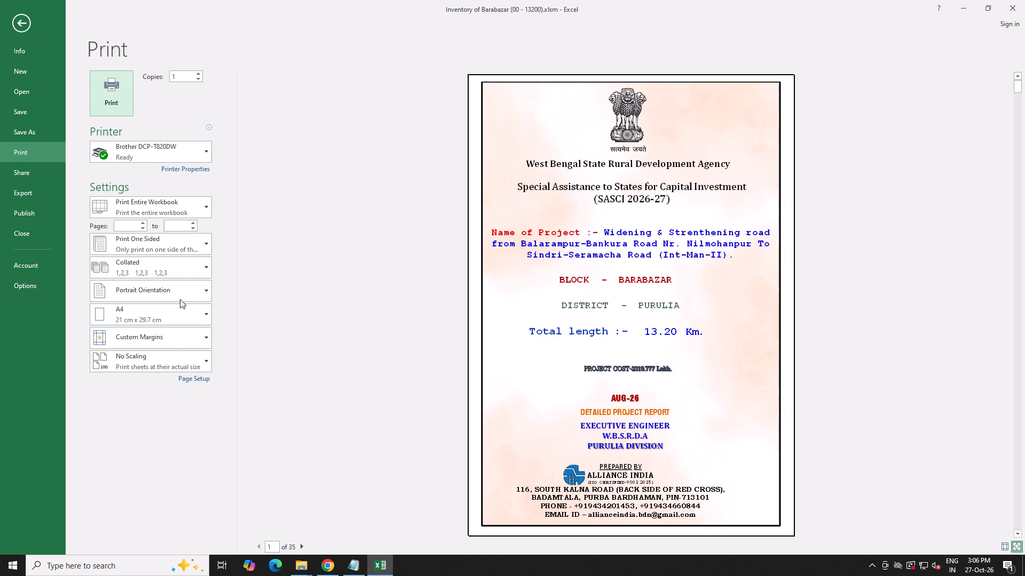
left_click(30, 194)
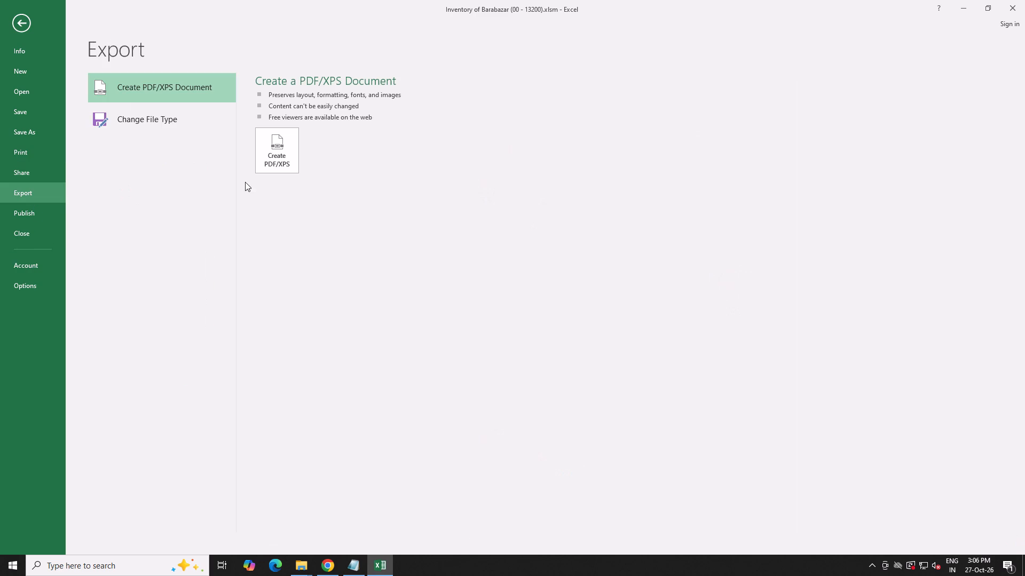
left_click(273, 162)
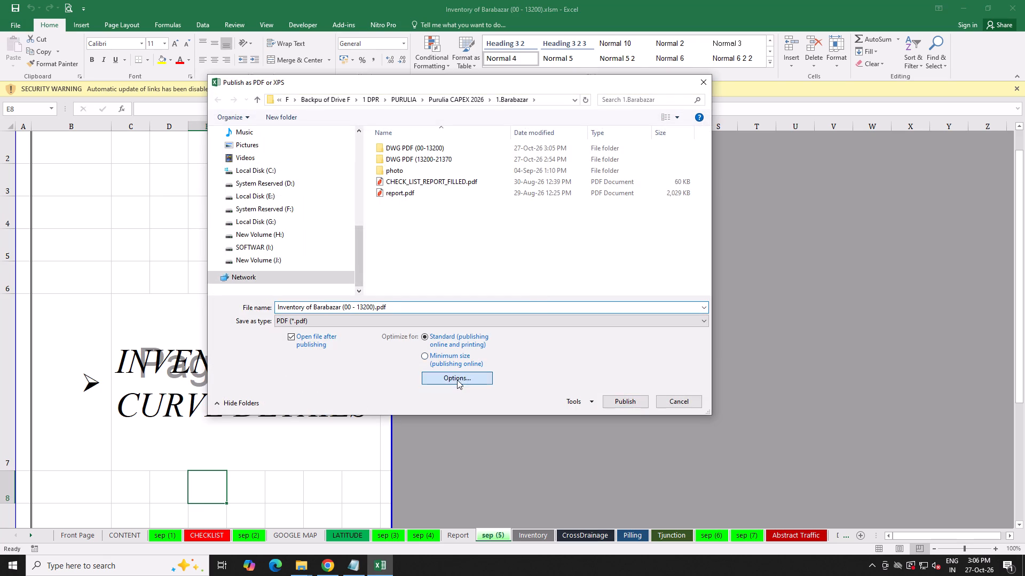
left_click(457, 380)
left_click(477, 228)
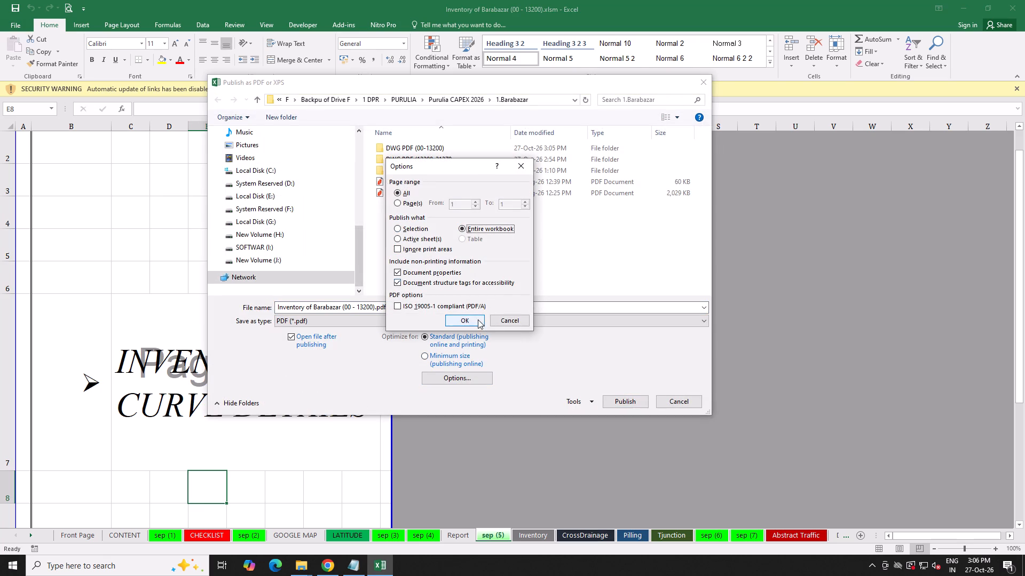
left_click(466, 319)
left_click_drag(636, 401, 482, 229)
Go to the DWG PDF (00-13200) folder and delete the existing Inventory of Barabazar (00 - 13200).pdf from it.
double_click(452, 150)
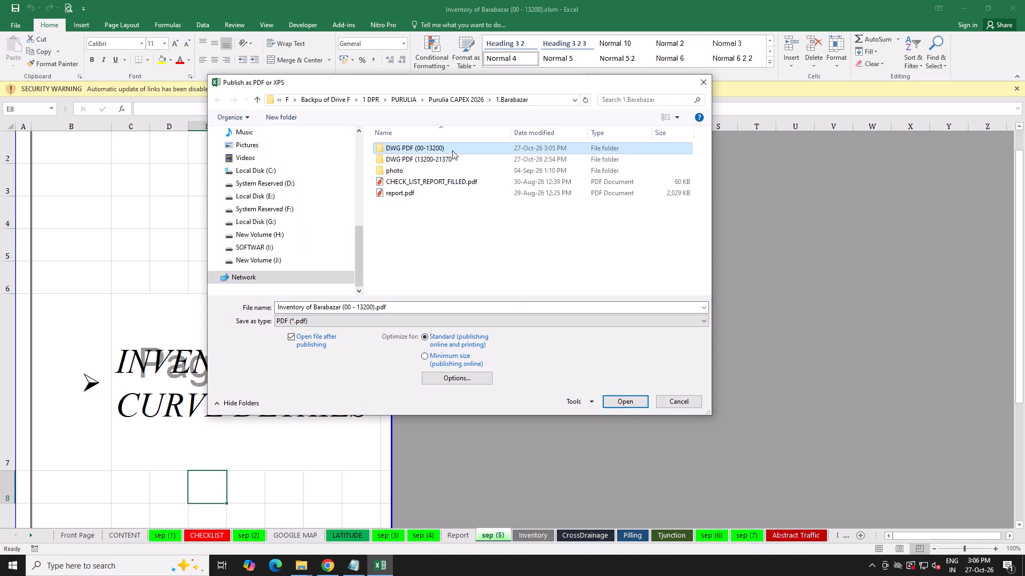
left_click(460, 209)
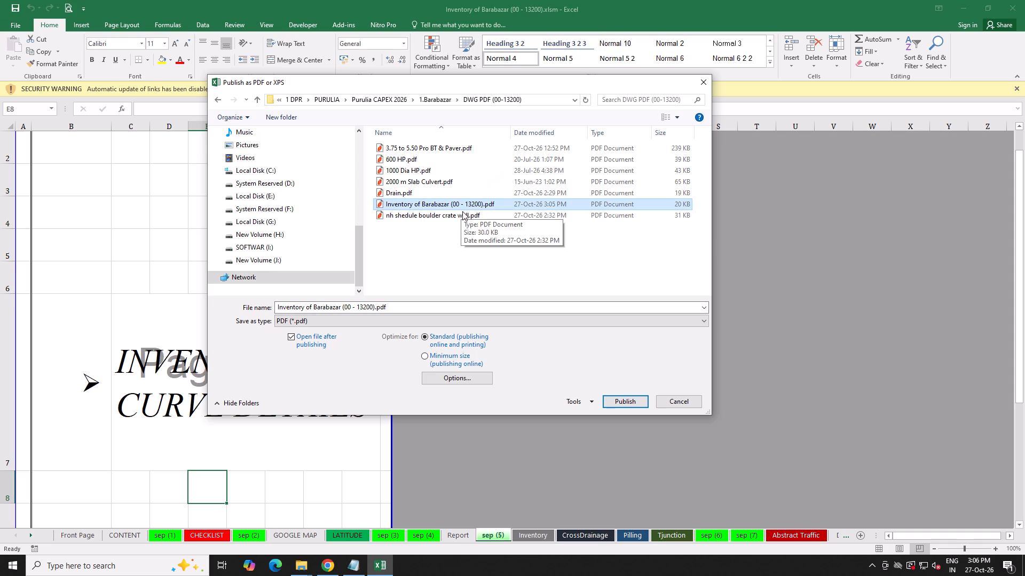
key("Delete")
left_click(564, 325)
Name the PDF report, recheck the entire-workbook option, and publish it in the DWG PDF (00-13200) folder.
left_click(438, 310)
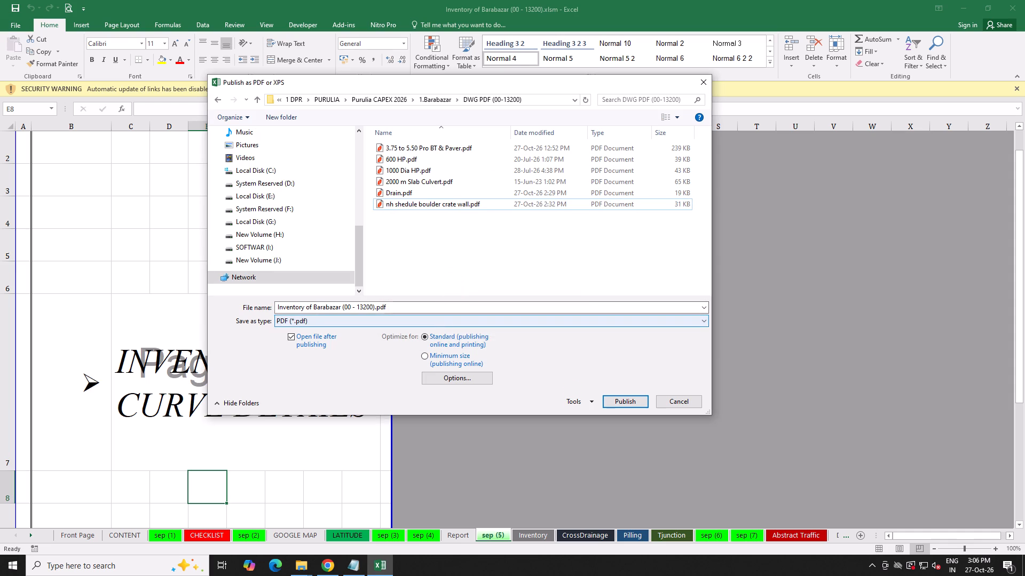
key("r")
type("we")
key("p")
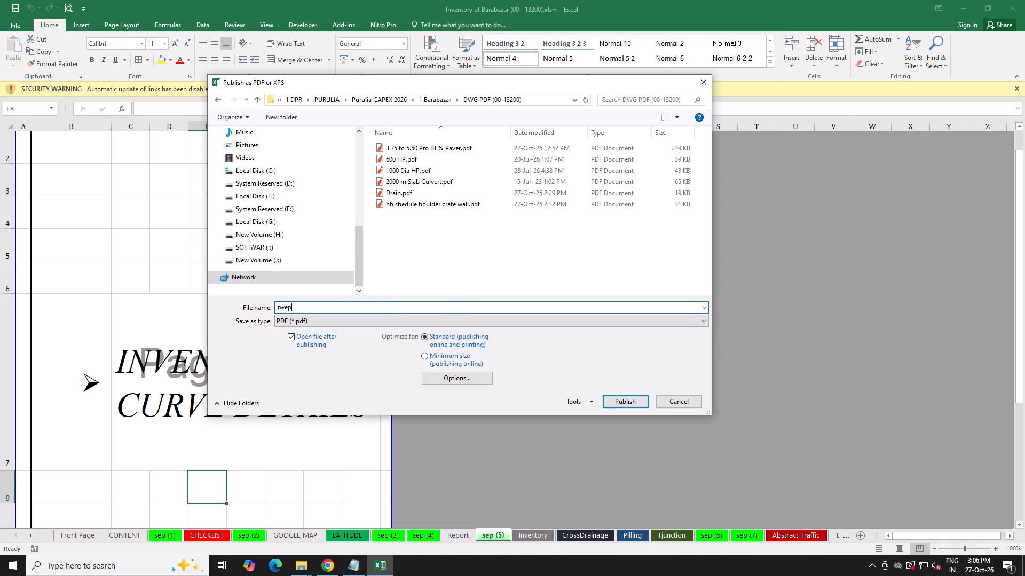
key("o")
key("r")
key("t")
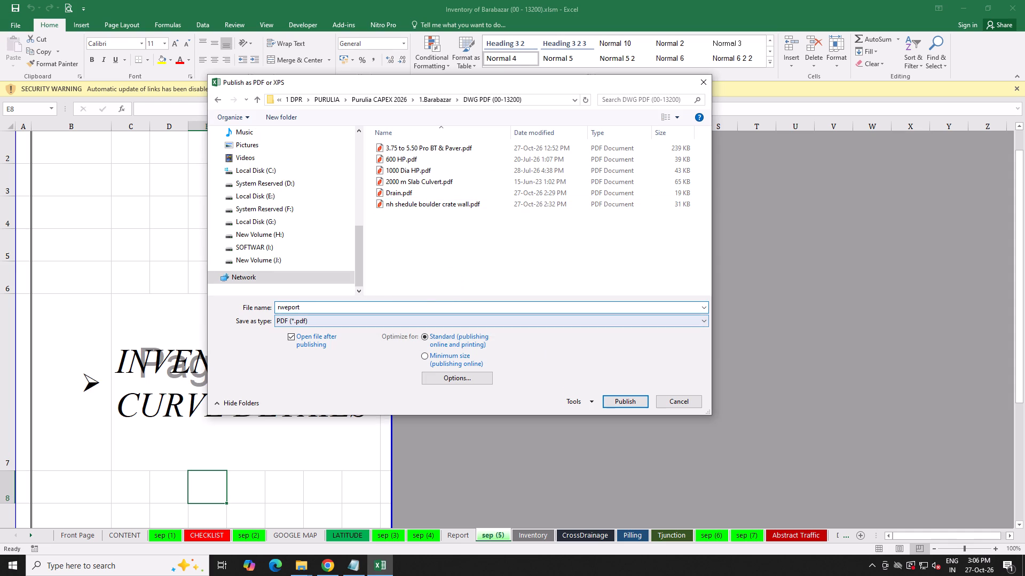
left_click(285, 306)
key("BackSpace")
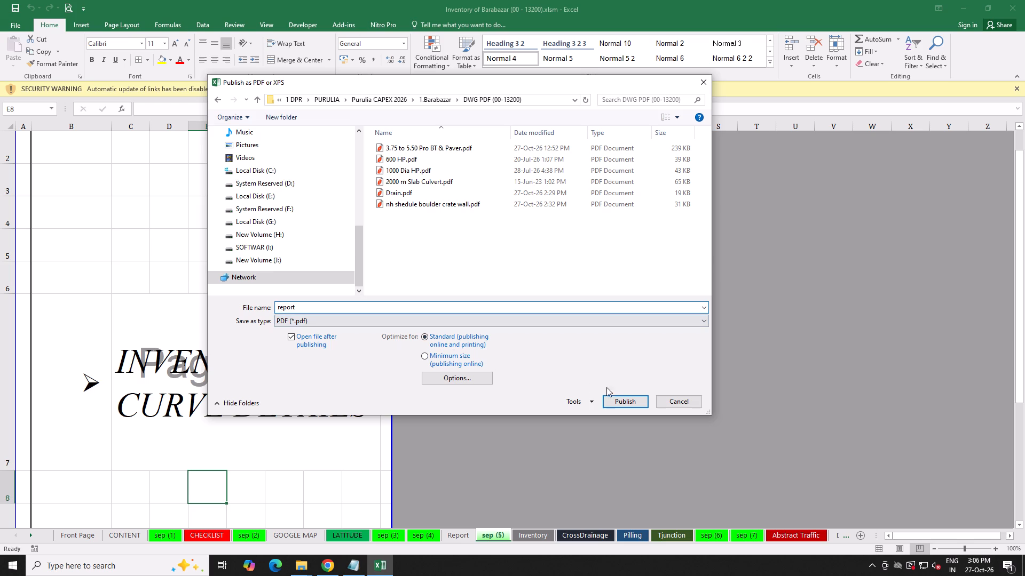
left_click(479, 373)
left_click(480, 322)
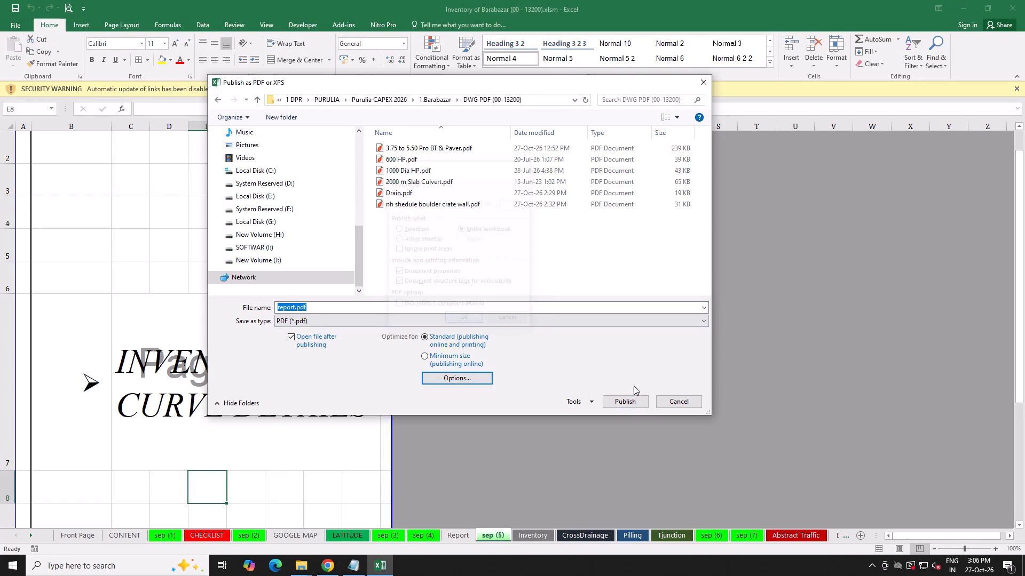
left_click(632, 399)
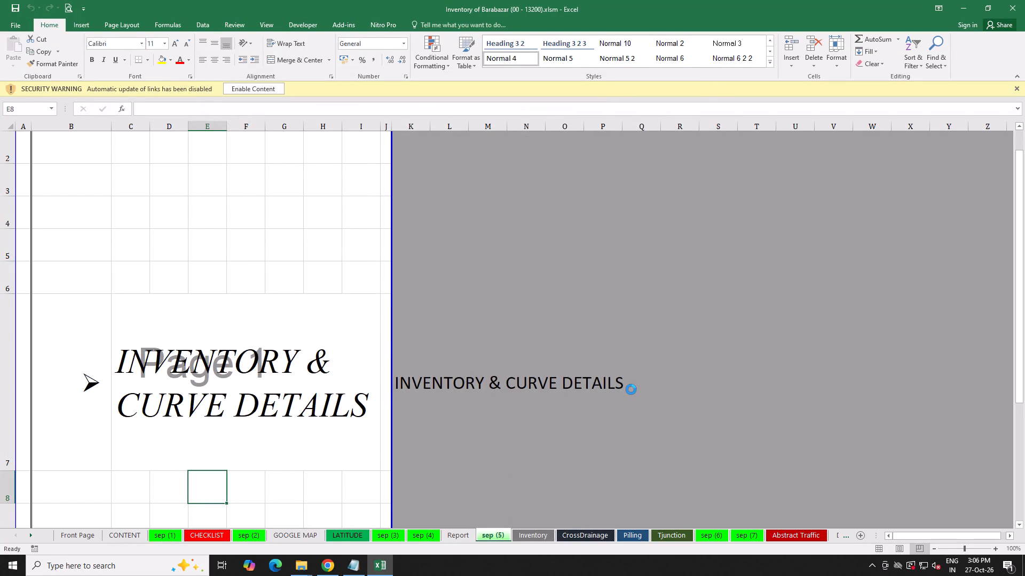
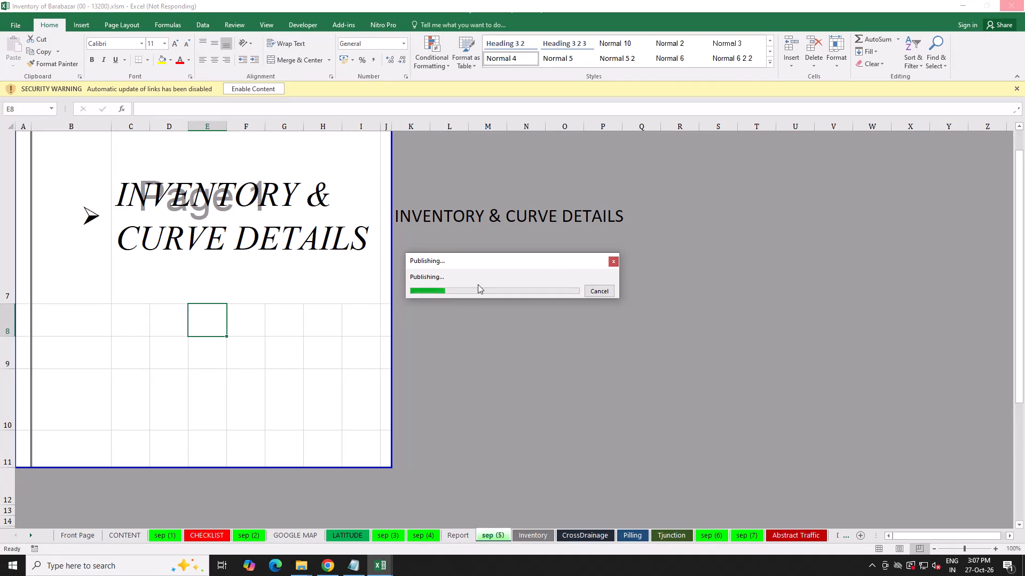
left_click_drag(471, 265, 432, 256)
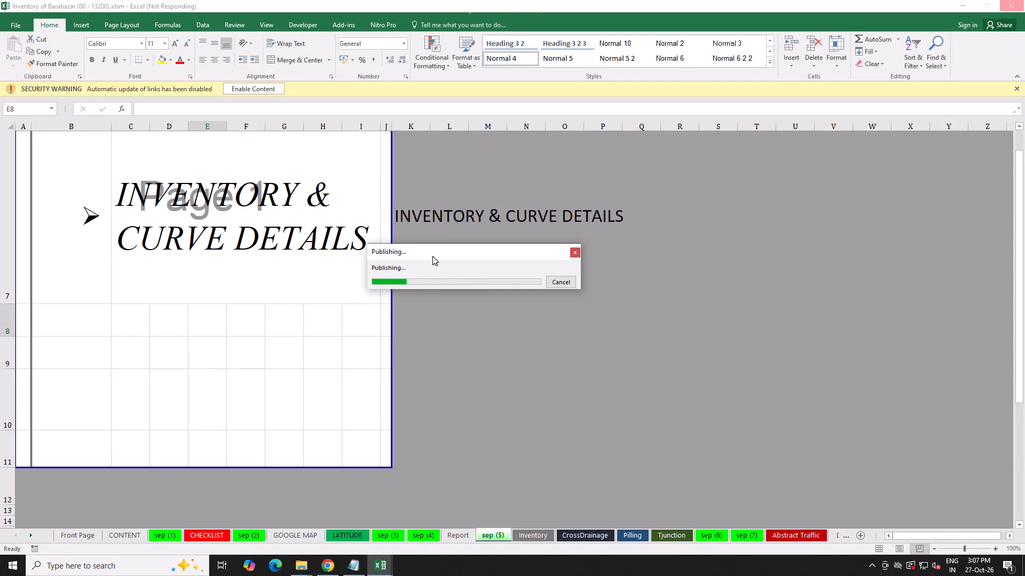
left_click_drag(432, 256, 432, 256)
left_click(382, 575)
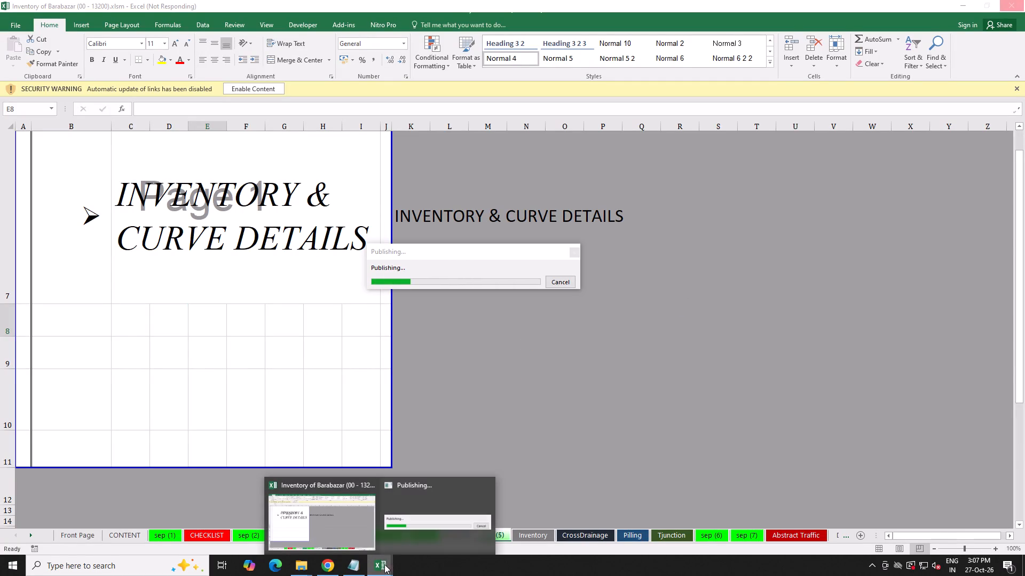
left_click(305, 567)
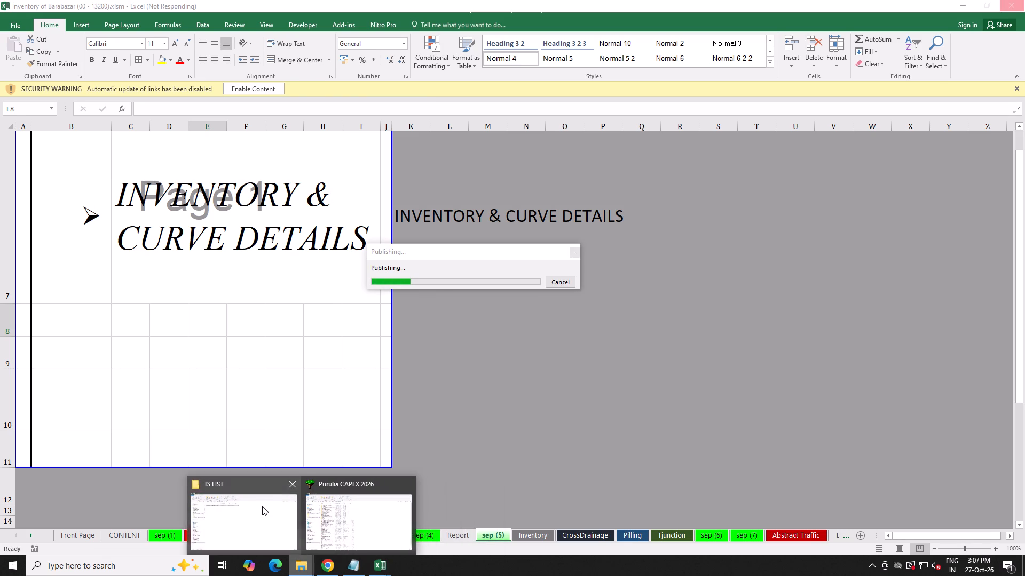
left_click_drag(262, 506, 352, 506)
scroll(215, 167, "up", 2)
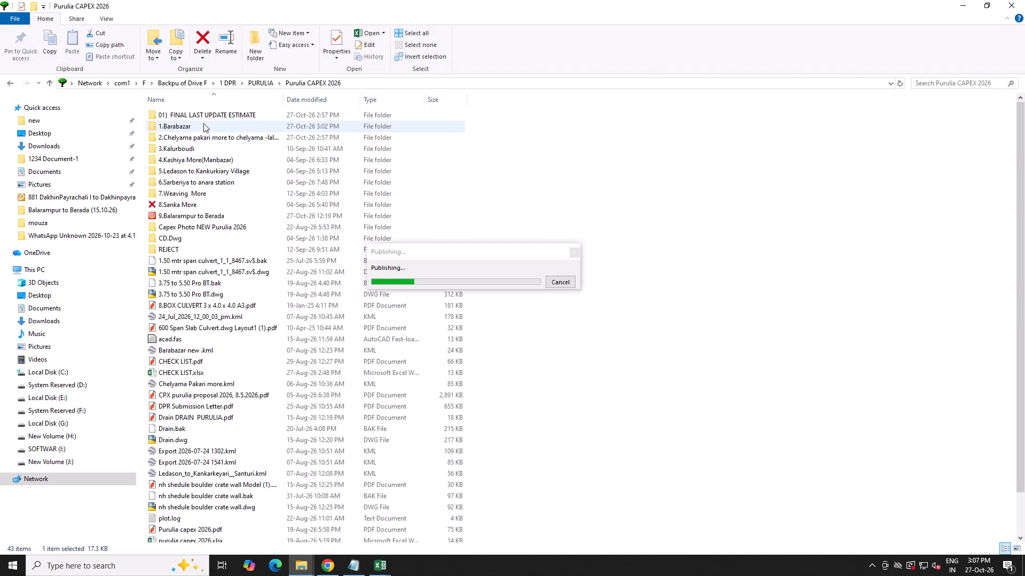
double_click(203, 123)
double_click(203, 122)
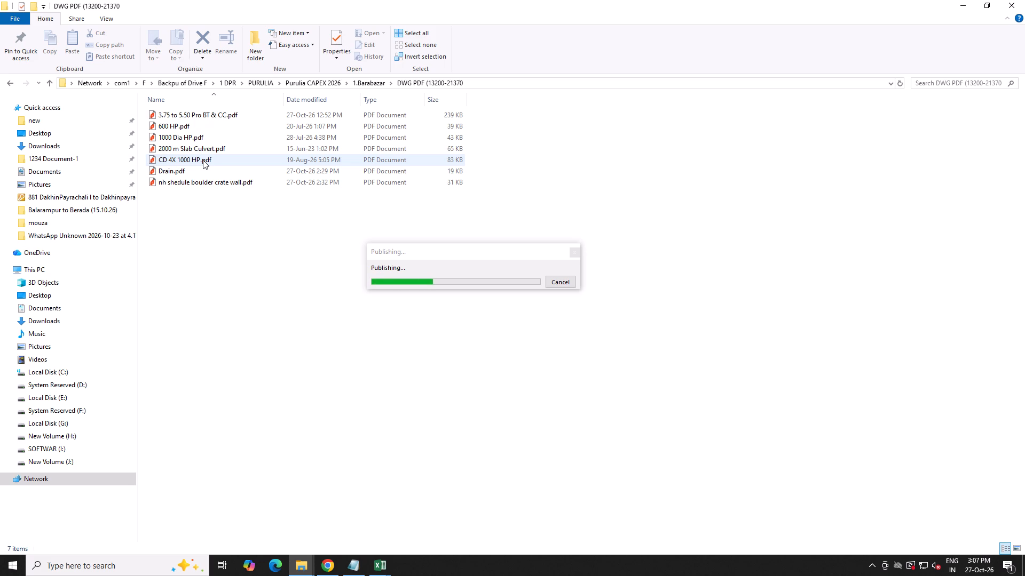
double_click(216, 116)
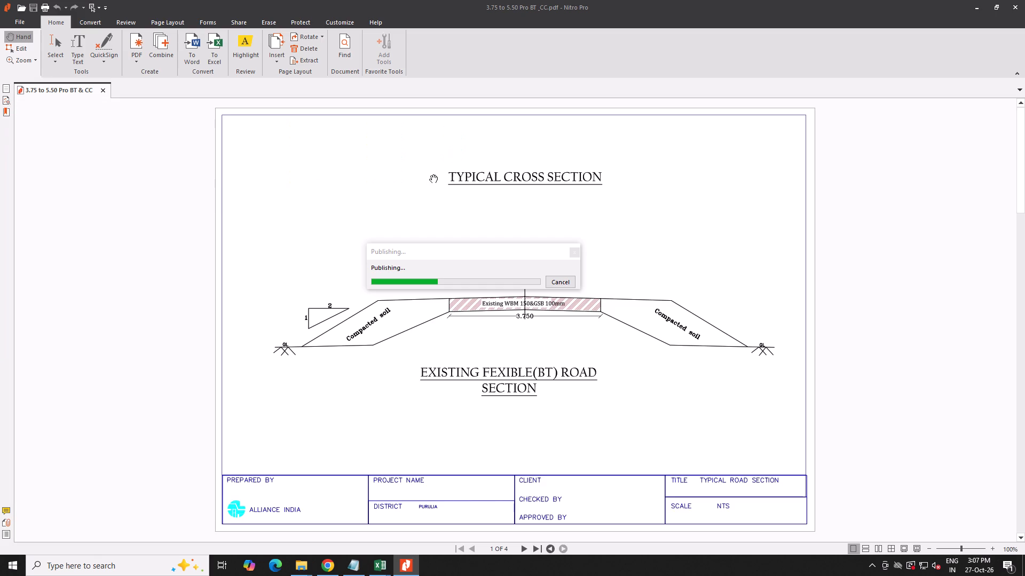
scroll(536, 359, "down", 3)
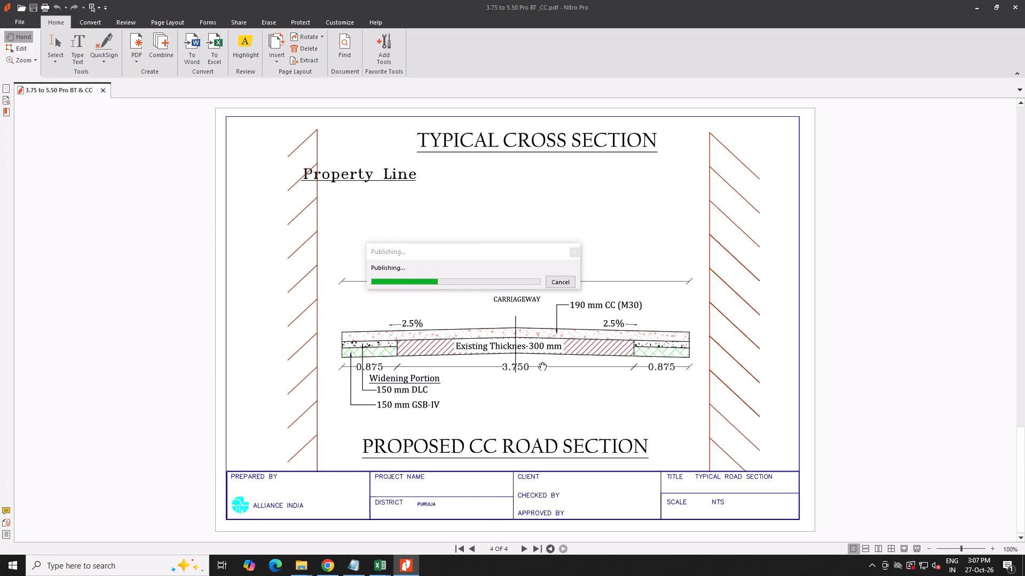
scroll(539, 362, "down", 5)
scroll(539, 362, "up", 5)
scroll(539, 362, "down", 4)
left_click(973, 11)
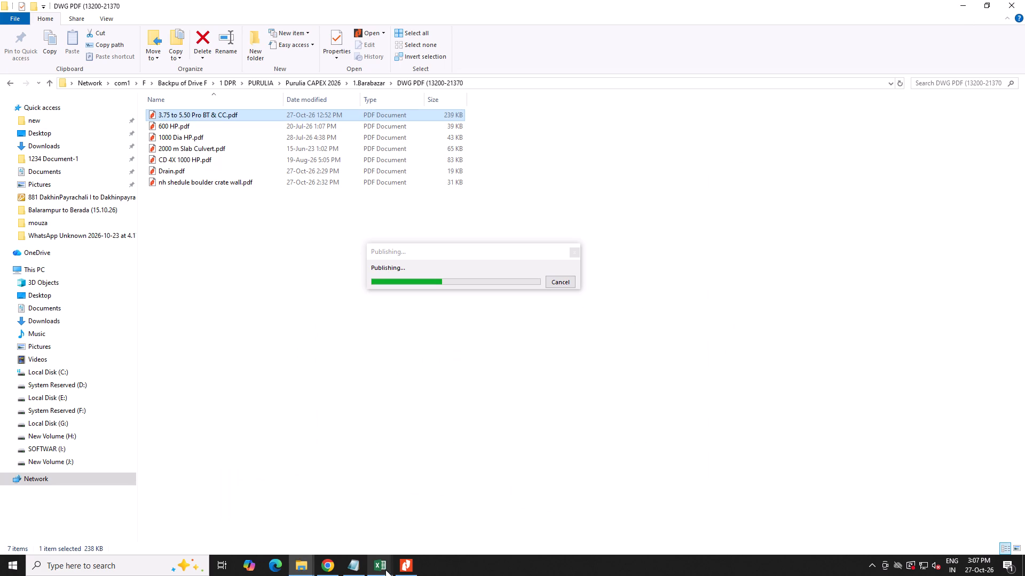
Return to the Barabazar (00 - 13200) workbook in Excel to check the publishing progress.
left_click(385, 570)
left_click(353, 526)
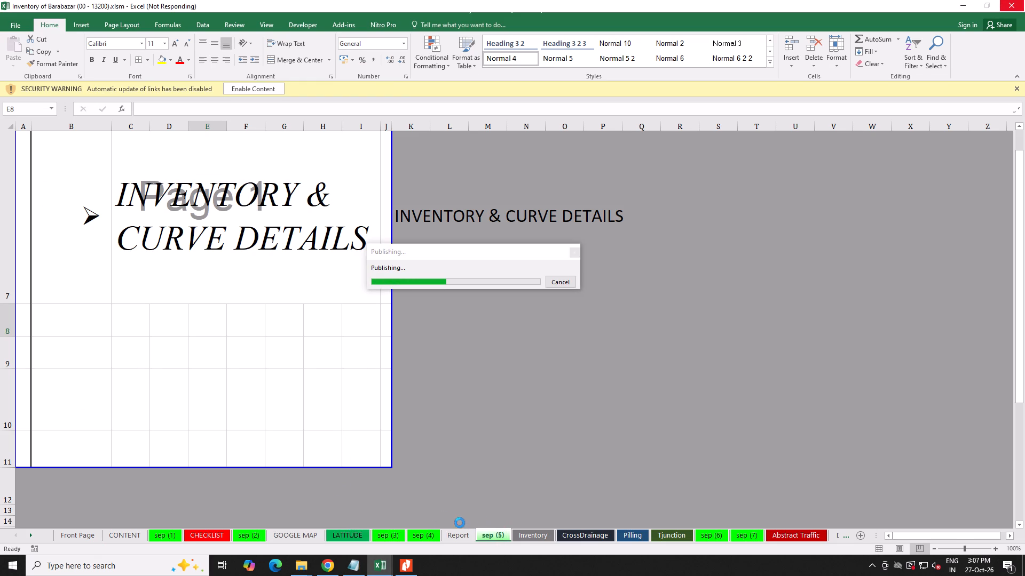
Switch to Chrome and close the CHAITAPARA.pdf document, its virus-scan warning page and its Google Drive preview.
left_click(334, 566)
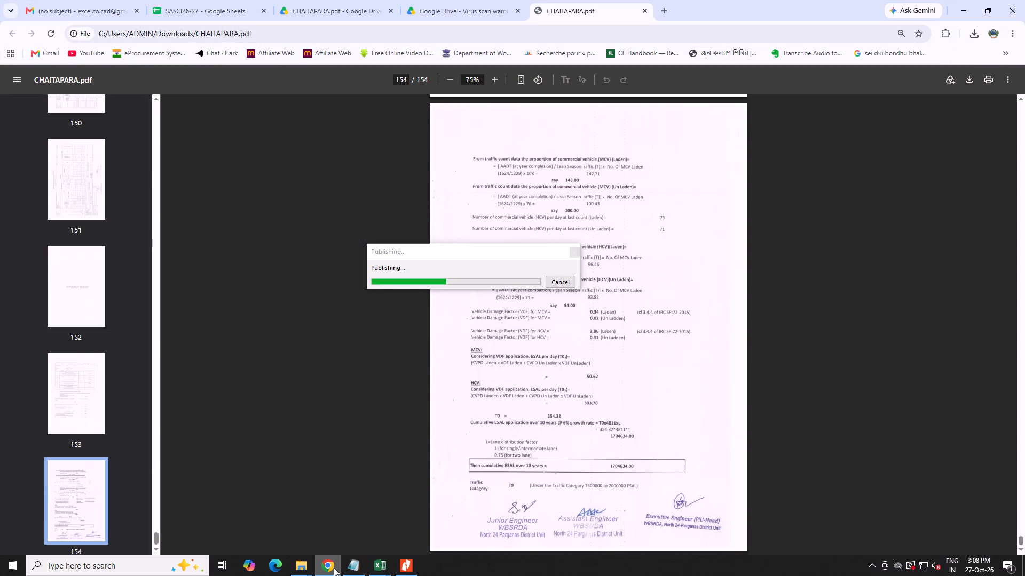
left_click(643, 10)
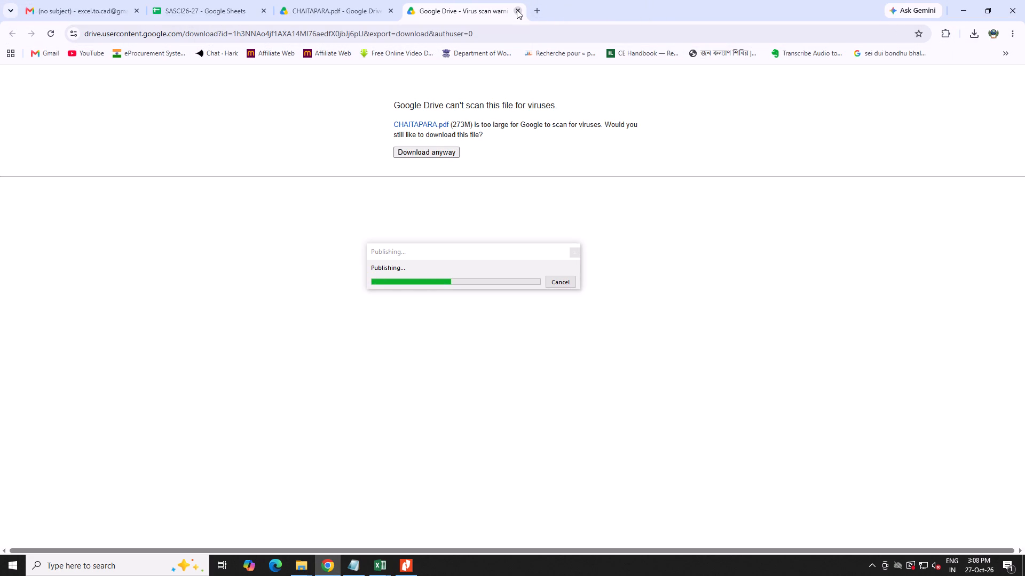
left_click(517, 10)
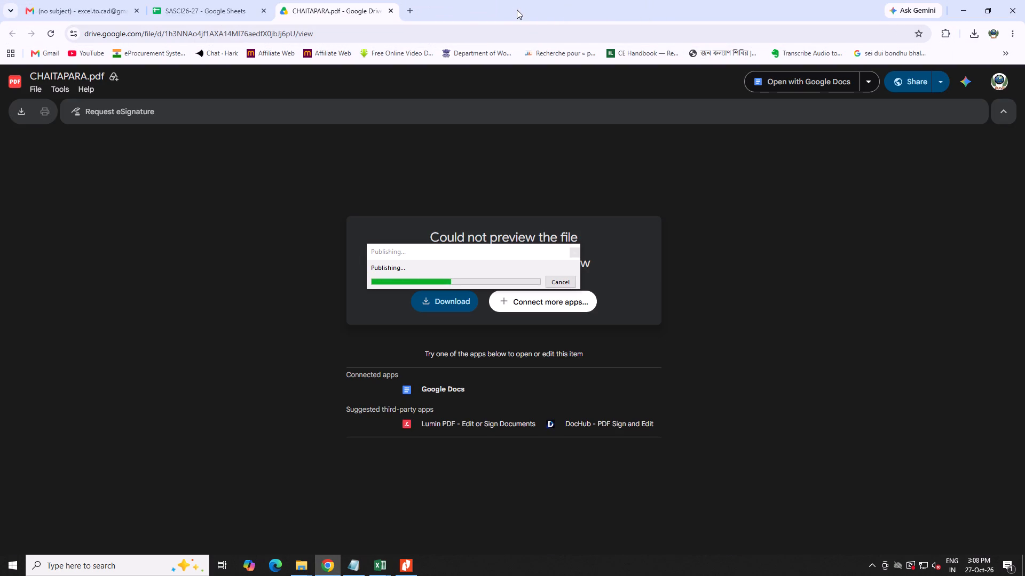
left_click(390, 9)
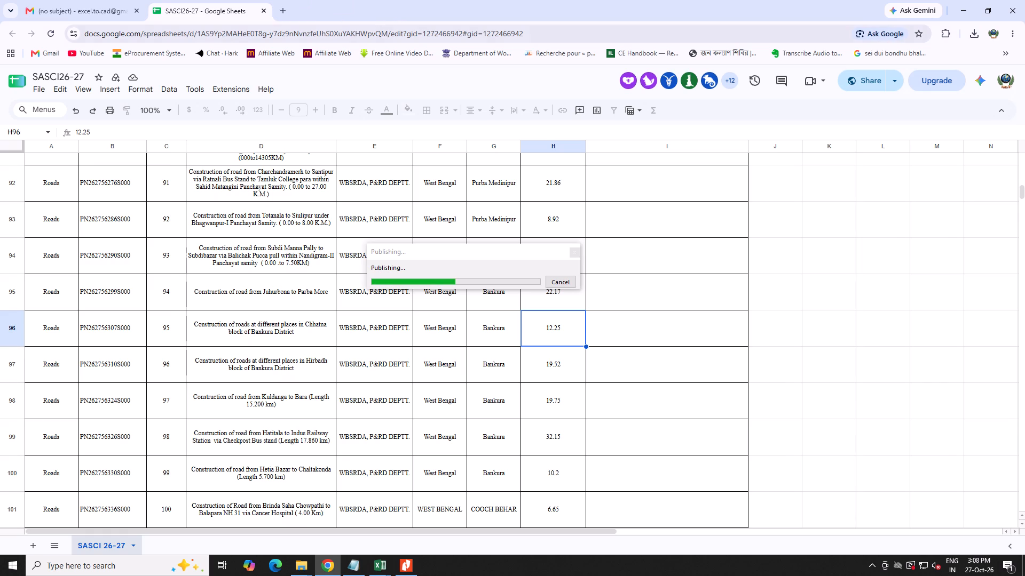
Find the Amta Batora_merged.pdf link in row 87 of the SASCI26-27 sheet and open the linked file.
left_click(176, 5)
scroll(625, 333, "up", 7)
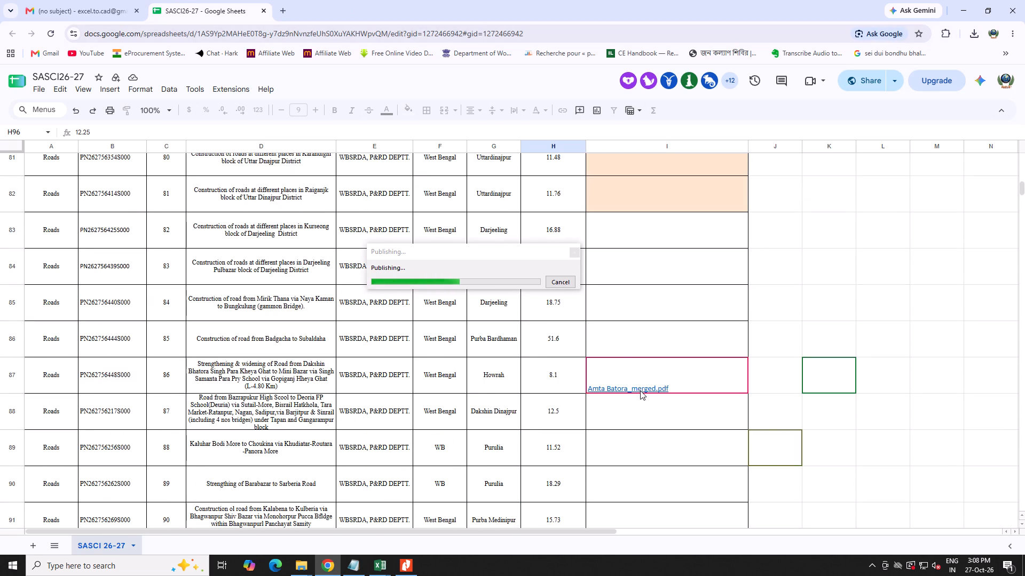
left_click(642, 390)
scroll(641, 389, "down", 1)
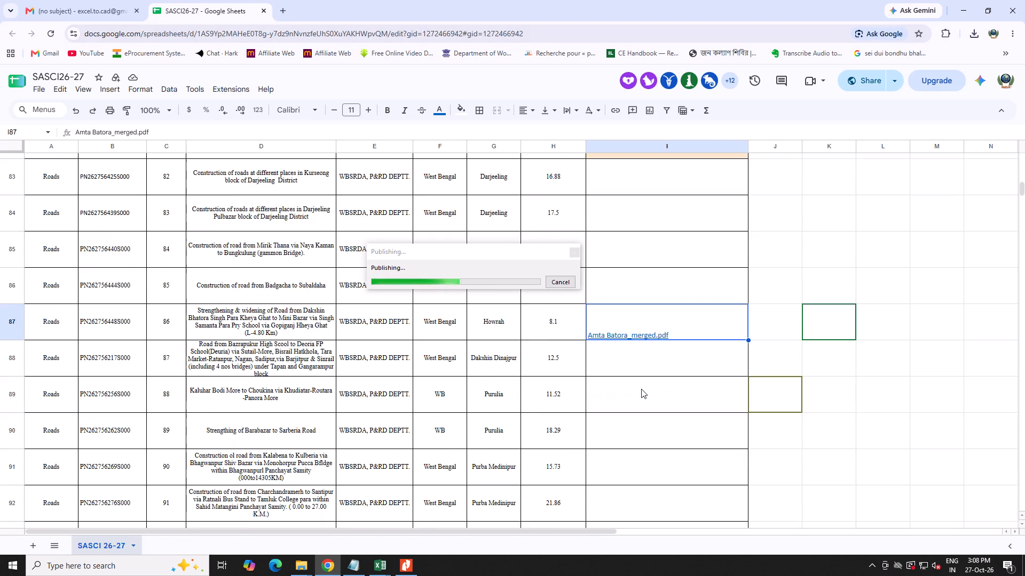
scroll(641, 389, "down", 1)
left_click(605, 282)
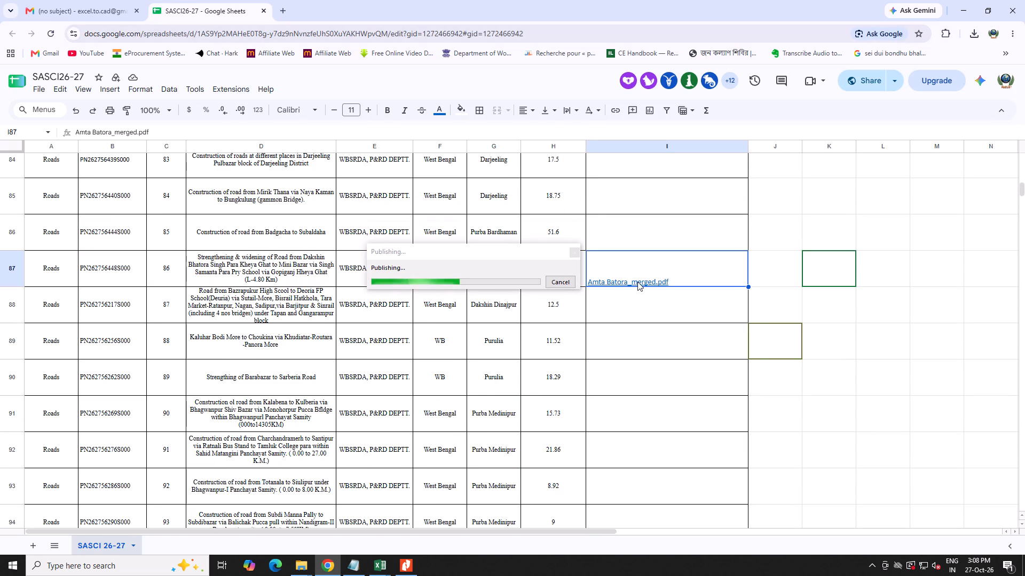
double_click(637, 282)
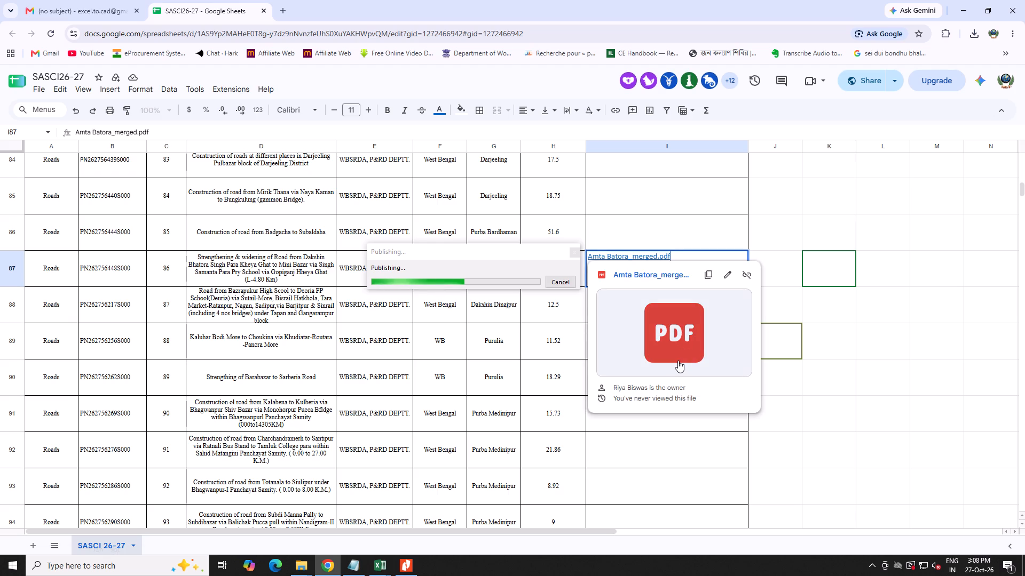
left_click(675, 345)
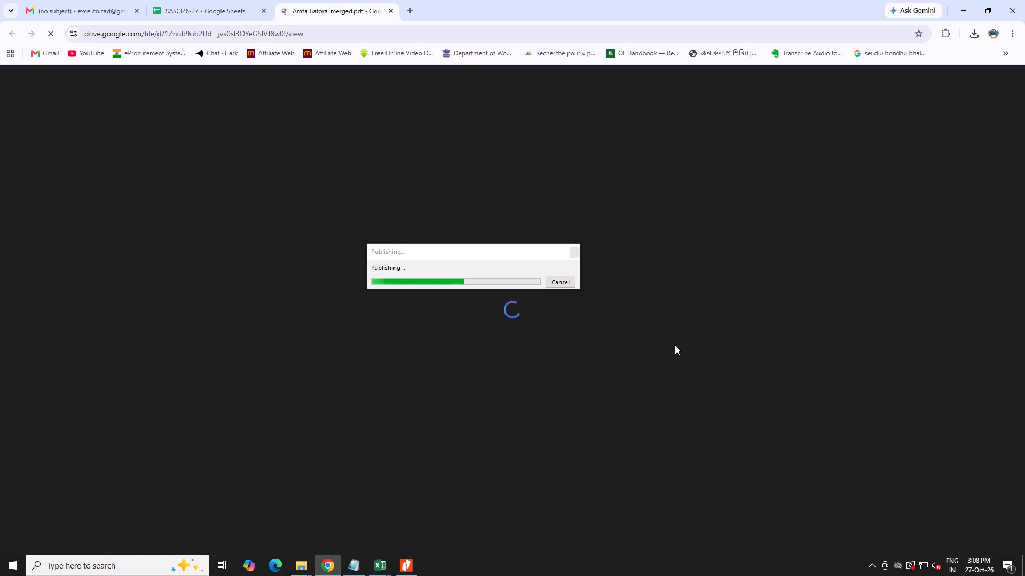
Read through Amta Batora_merged.pdf, covering its cost pages, site photos, report chapters, traffic counts and soil tests, and close it.
scroll(678, 341, "down", 1)
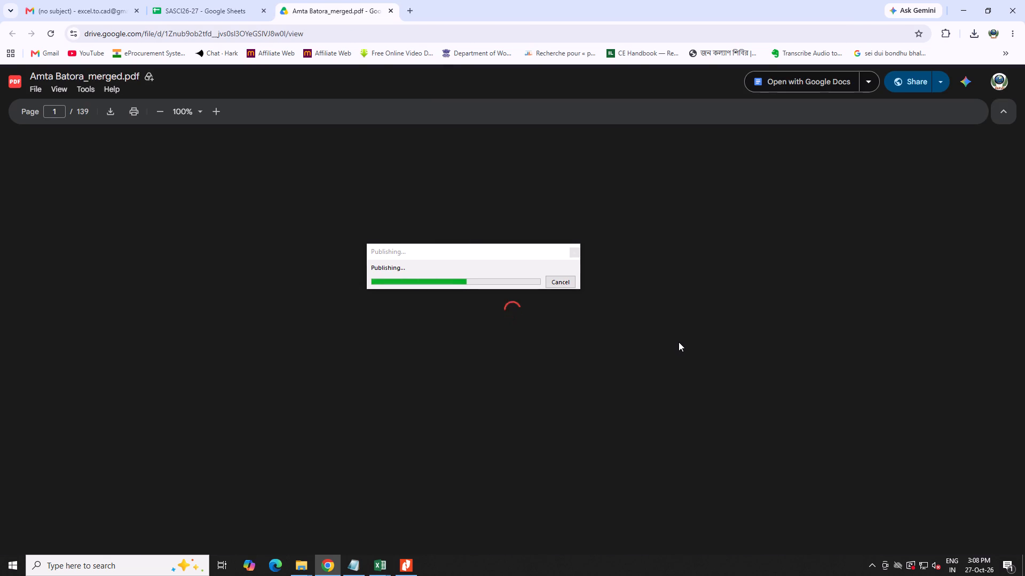
scroll(679, 342, "down", 3)
scroll(679, 342, "up", 3)
scroll(679, 342, "down", 7)
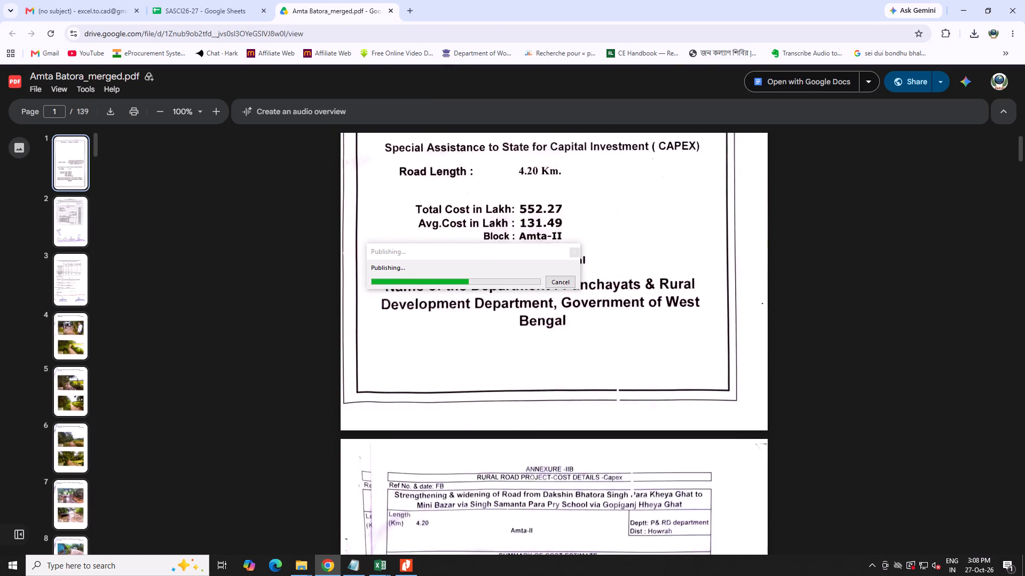
scroll(680, 341, "down", 15)
scroll(681, 341, "down", 10)
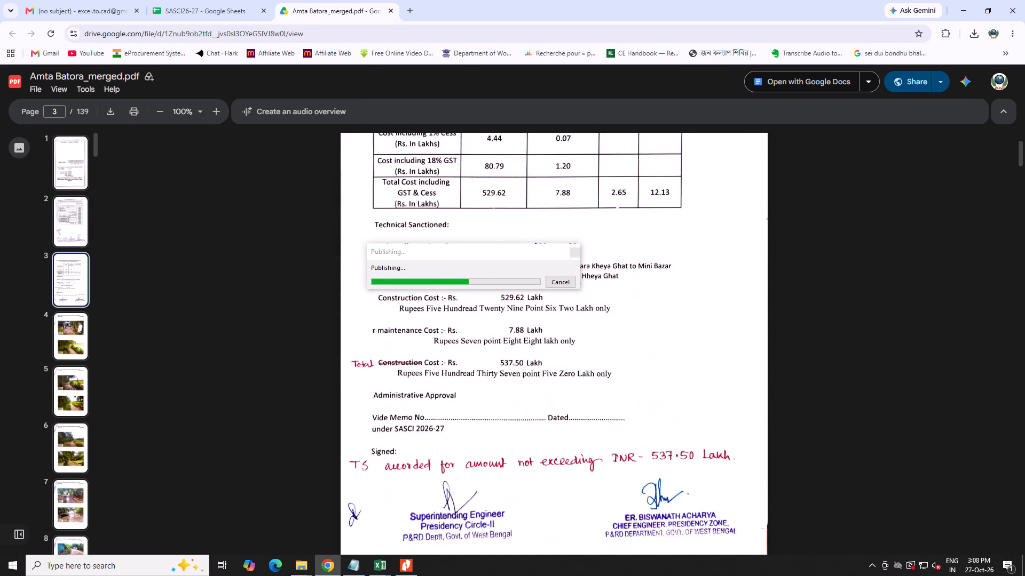
scroll(684, 345, "down", 20)
scroll(684, 345, "down", 20)
scroll(684, 345, "down", 1)
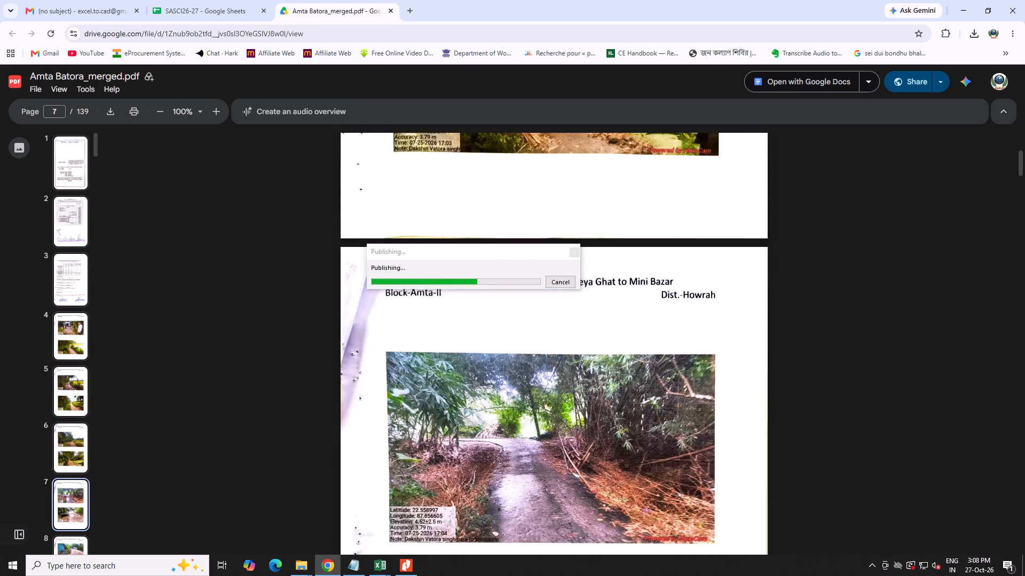
scroll(693, 341, "down", 20)
scroll(693, 341, "down", 17)
scroll(696, 340, "up", 1)
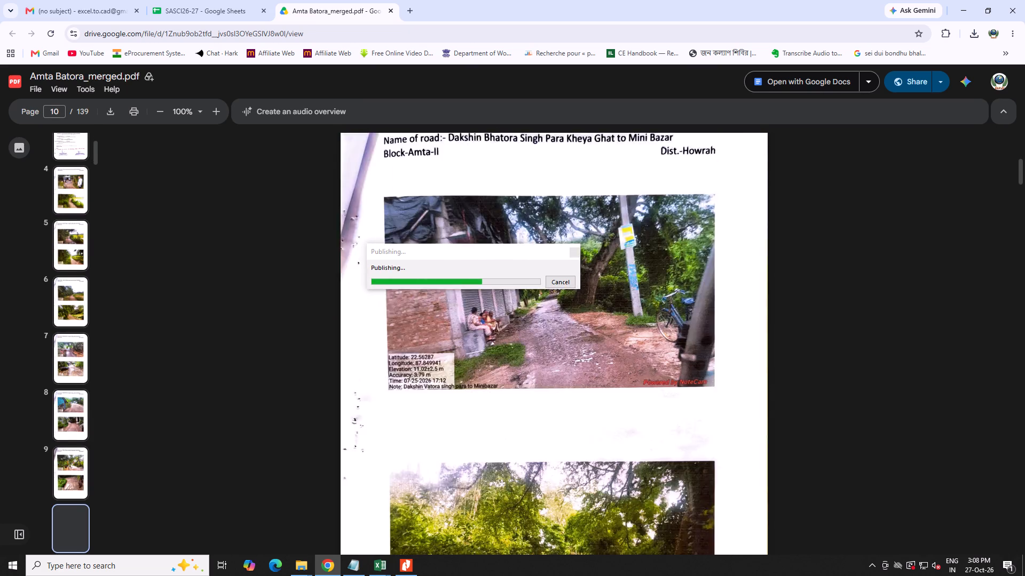
scroll(695, 343, "down", 11)
scroll(696, 339, "up", 1)
scroll(696, 341, "down", 15)
scroll(695, 343, "up", 1)
scroll(695, 343, "down", 12)
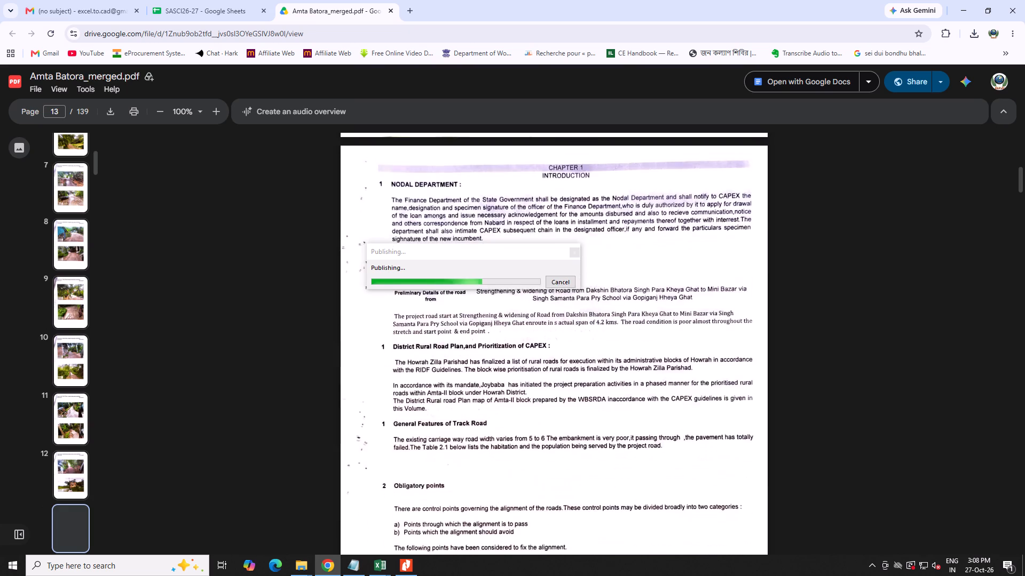
scroll(695, 342, "down", 20)
scroll(695, 342, "down", 3)
scroll(696, 345, "up", 1)
scroll(696, 345, "down", 17)
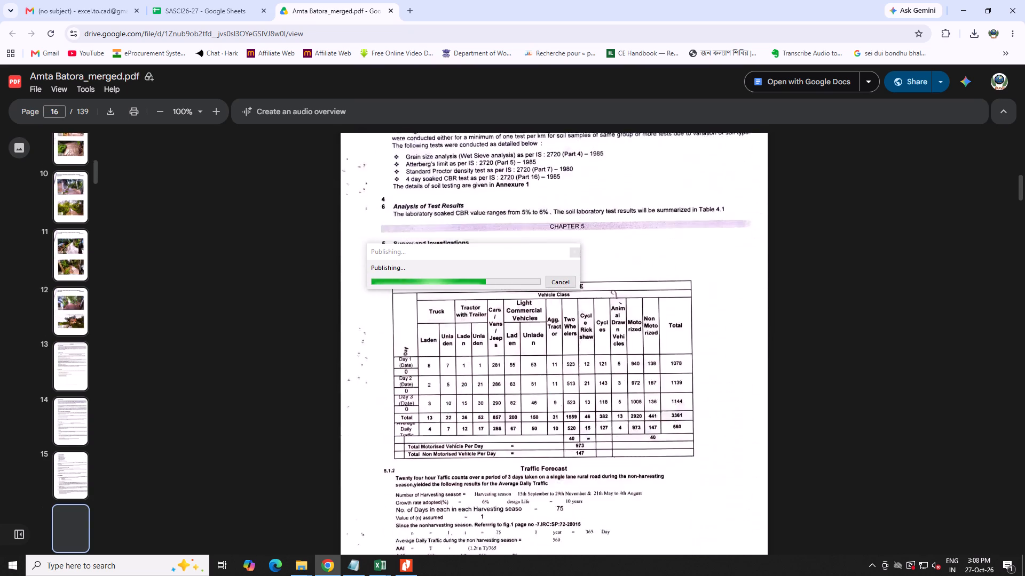
scroll(696, 343, "down", 9)
scroll(698, 340, "up", 1)
scroll(699, 340, "down", 20)
scroll(699, 340, "down", 4)
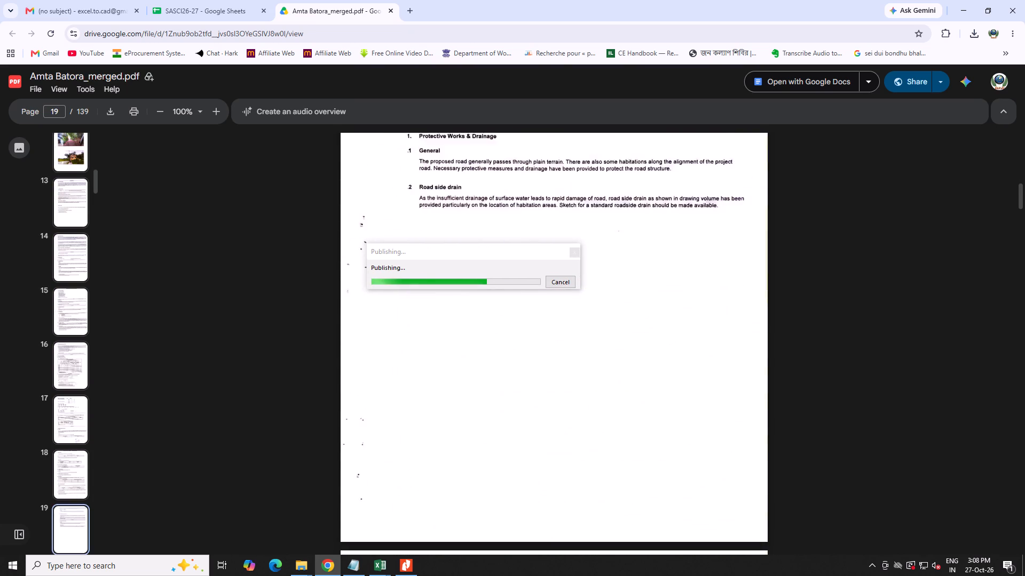
scroll(699, 340, "down", 12)
scroll(699, 341, "up", 1)
scroll(699, 341, "down", 3)
scroll(699, 341, "up", 1)
scroll(699, 341, "down", 10)
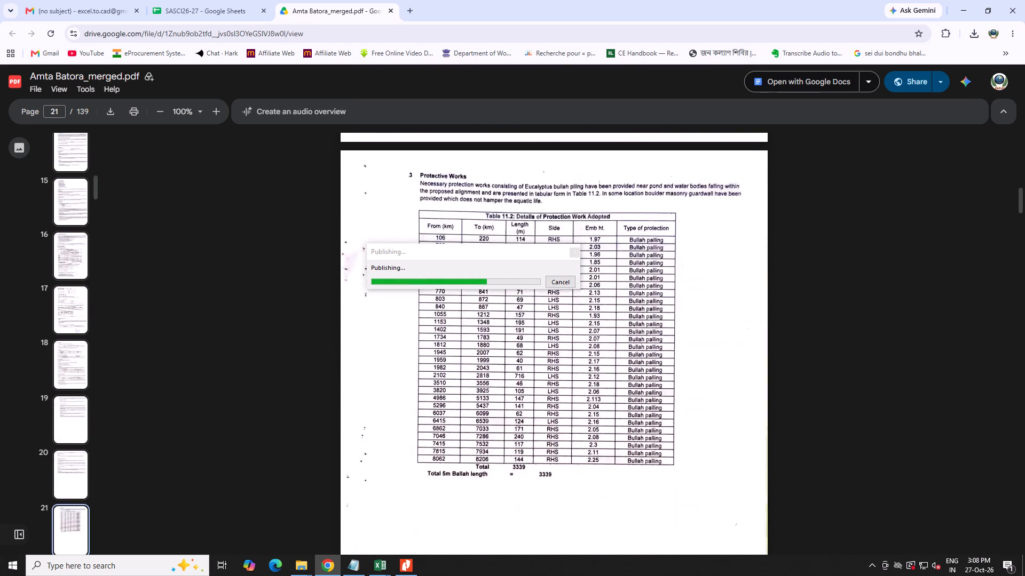
scroll(700, 340, "down", 5)
scroll(700, 340, "up", 1)
scroll(700, 340, "down", 13)
scroll(700, 340, "down", 16)
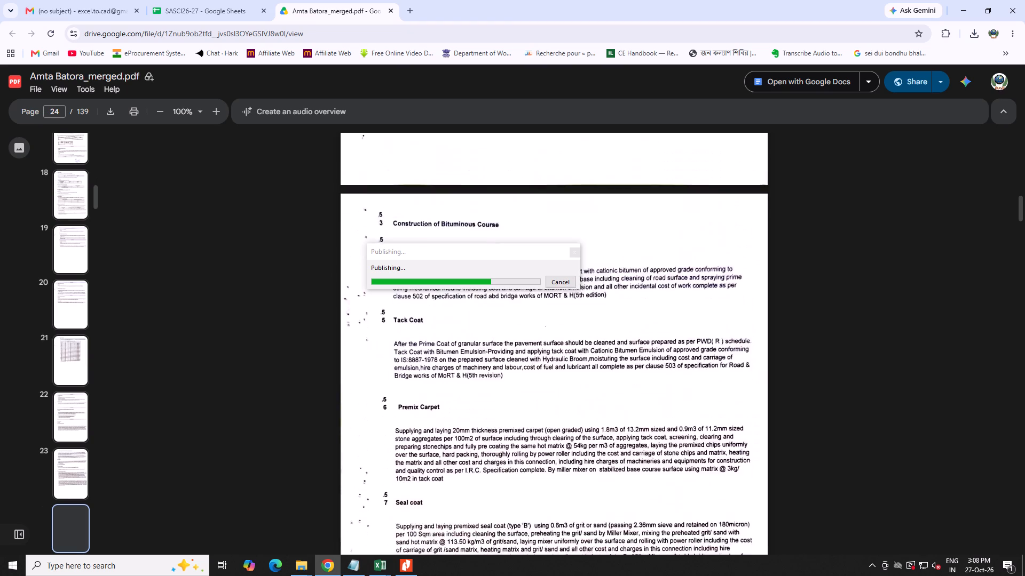
scroll(700, 340, "down", 5)
scroll(700, 340, "up", 1)
scroll(700, 340, "down", 20)
scroll(700, 340, "down", 8)
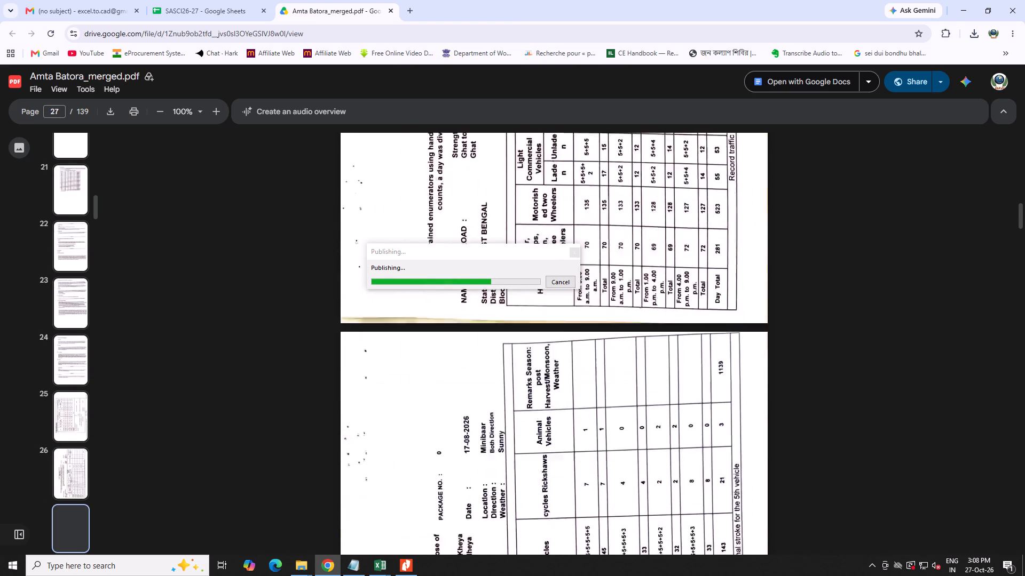
scroll(700, 340, "down", 20)
scroll(700, 340, "down", 16)
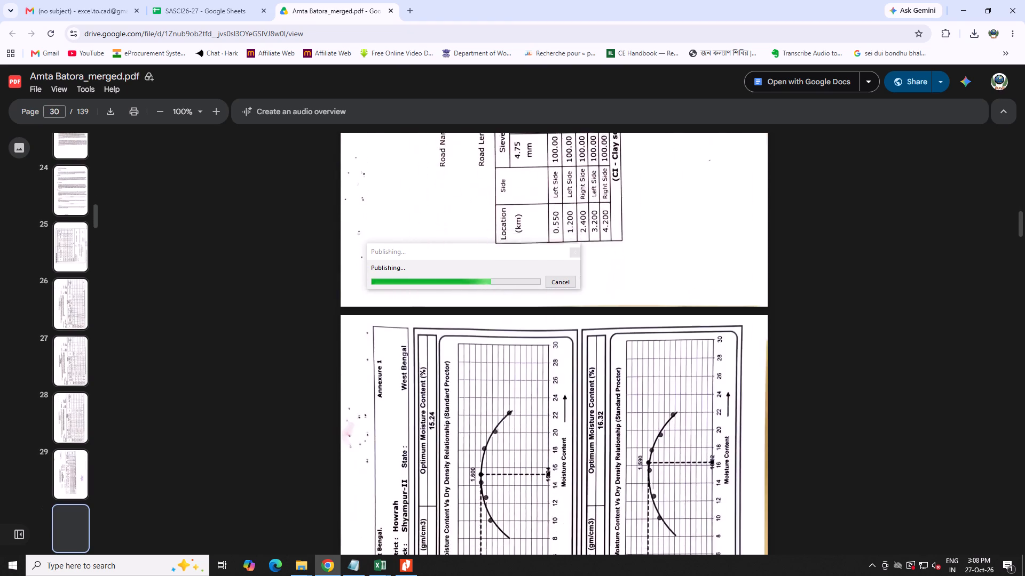
scroll(701, 340, "down", 20)
scroll(701, 340, "down", 16)
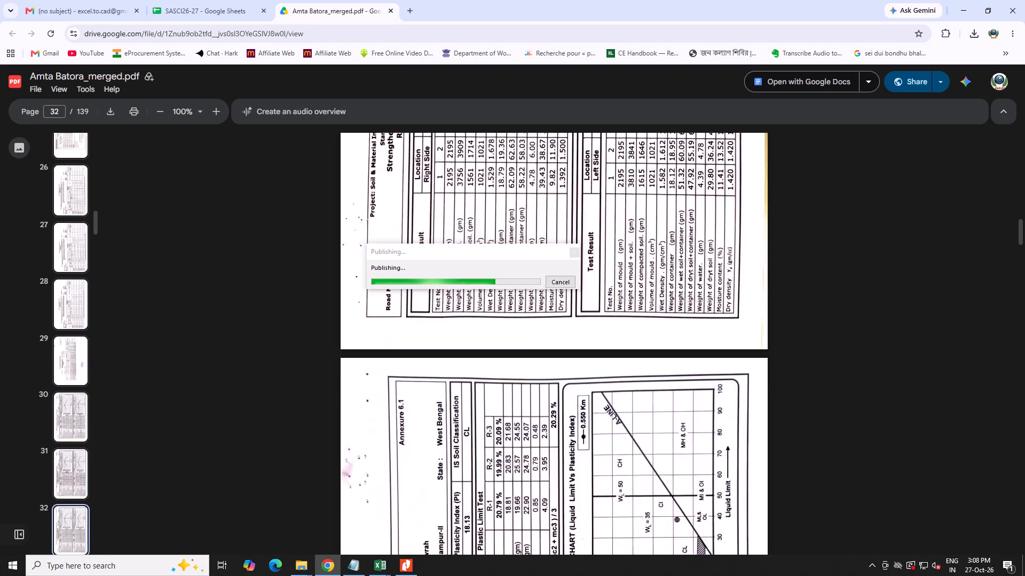
scroll(701, 339, "down", 20)
scroll(701, 339, "down", 15)
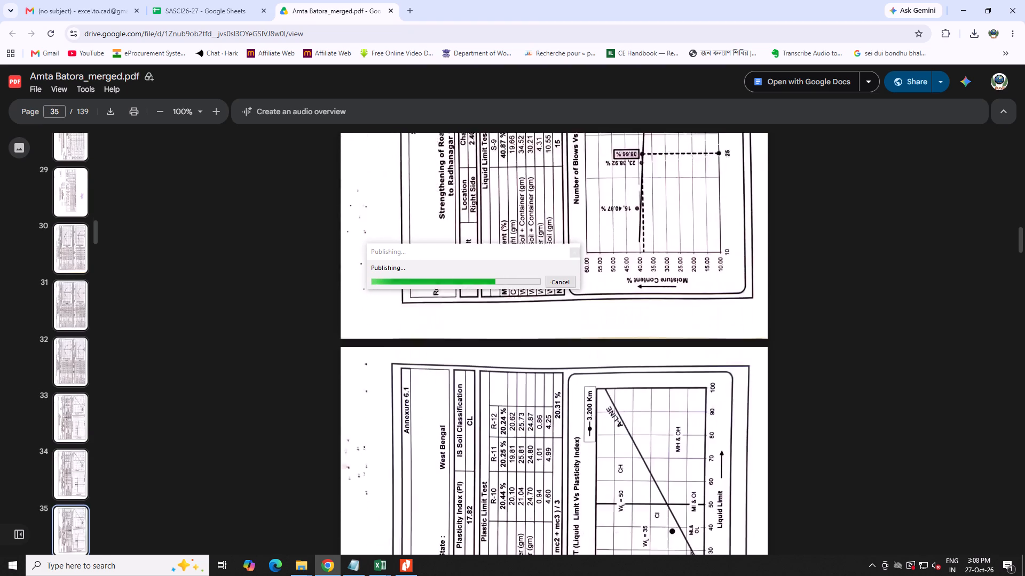
scroll(703, 338, "down", 5)
left_click(393, 9)
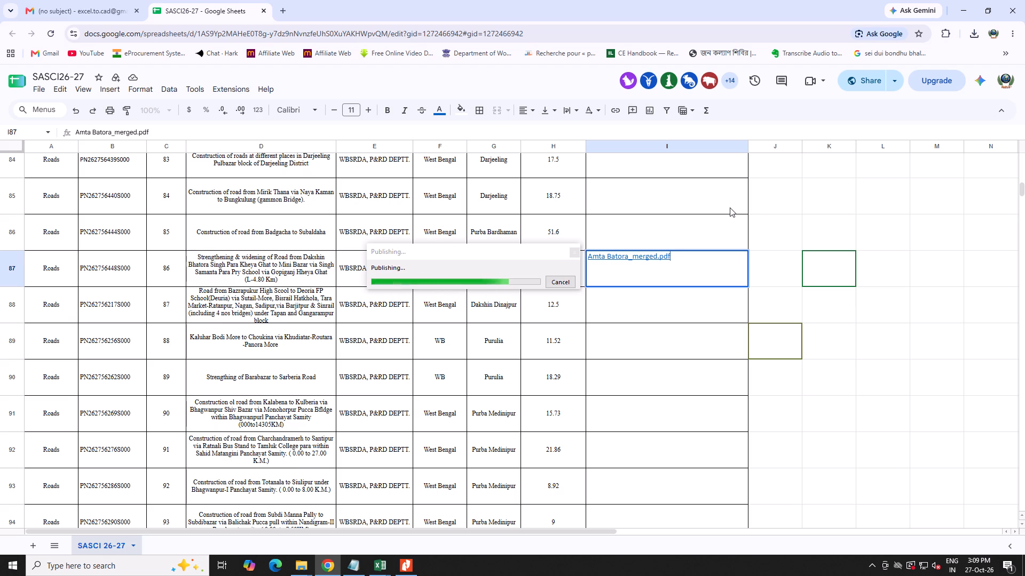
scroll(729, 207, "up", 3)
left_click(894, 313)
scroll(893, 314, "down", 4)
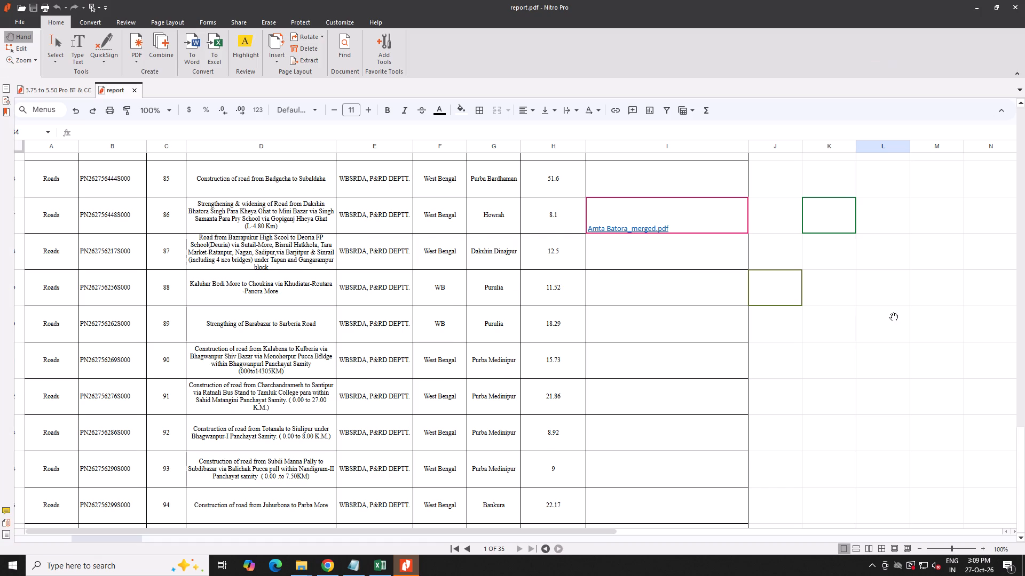
Read through the published report.pdf in Nitro Pro, covering the contents, checklist, maps and preface report up to the hard crust page.
scroll(555, 310, "down", 5)
scroll(556, 307, "down", 16)
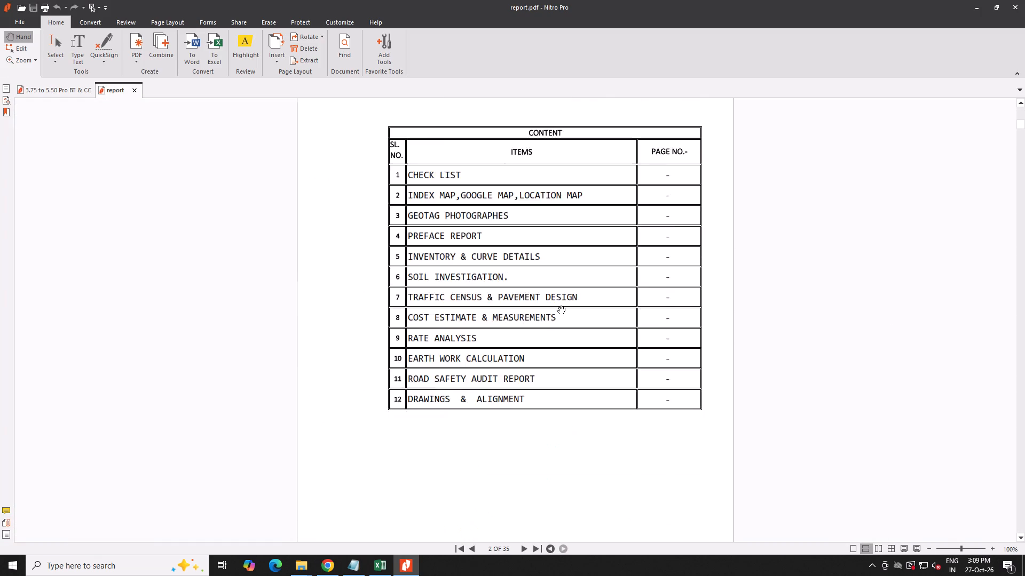
scroll(557, 306, "down", 19)
scroll(559, 304, "down", 6)
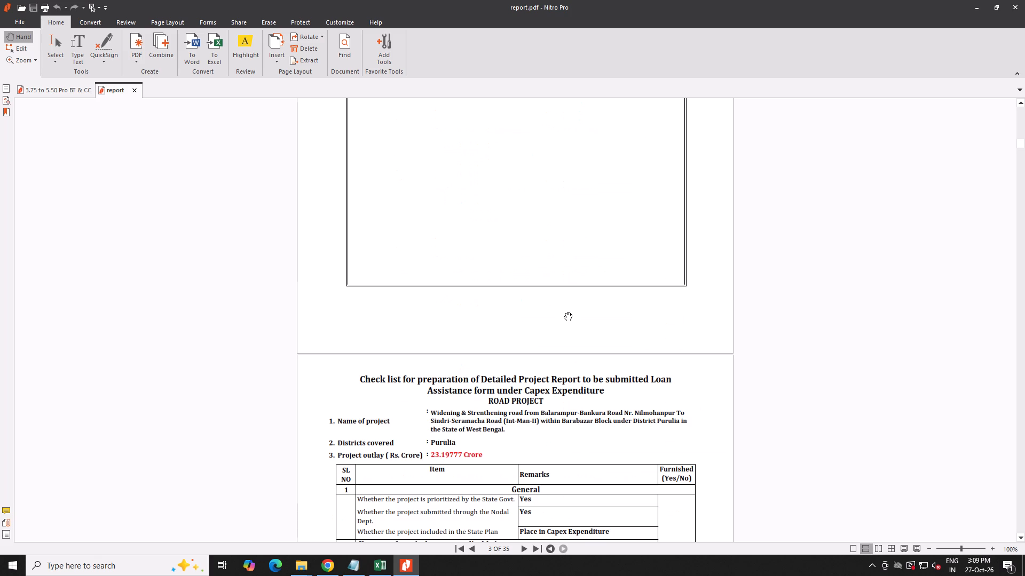
key("Right")
key("Right")
key("Right")
key("Right")
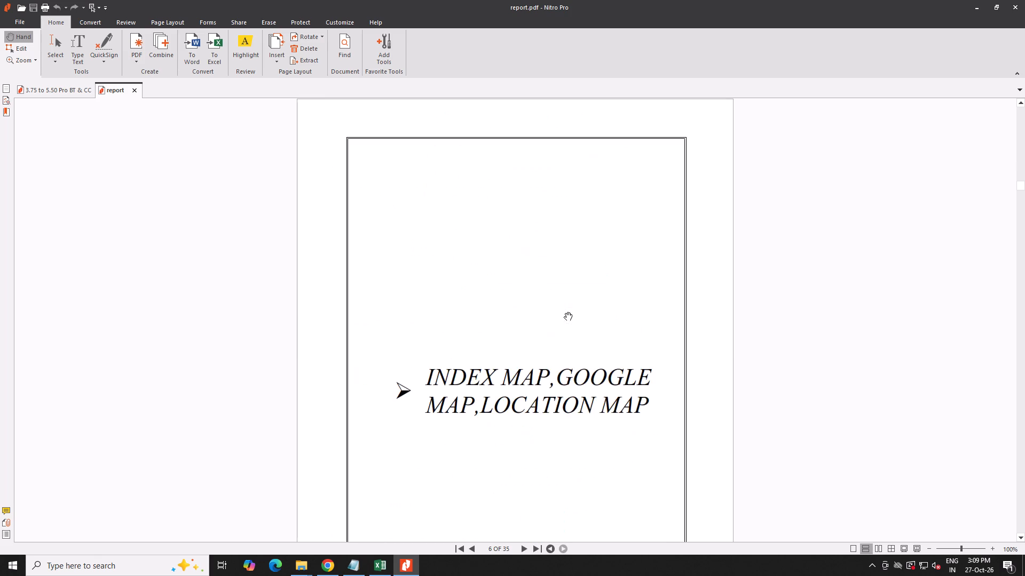
key("Right")
key("Left")
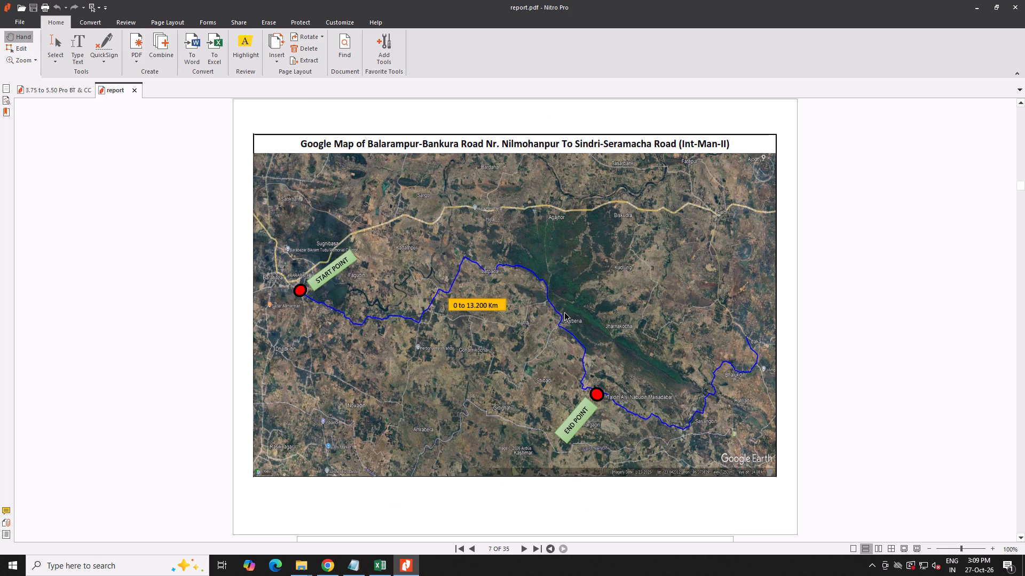
key("Right")
key("Right")
key("Right")
key("Right")
key("Right")
key("Right")
key("Right")
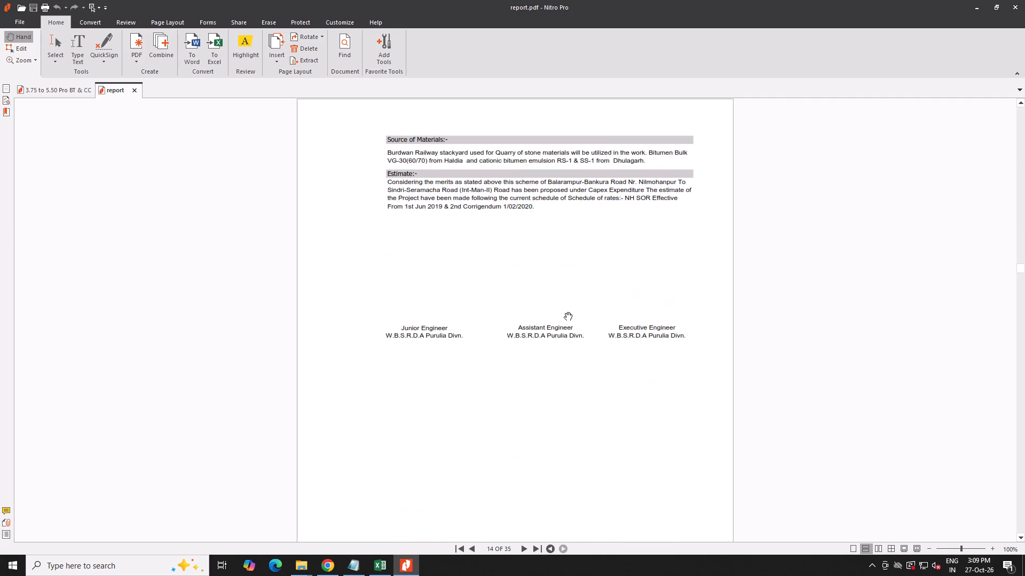
key("Left")
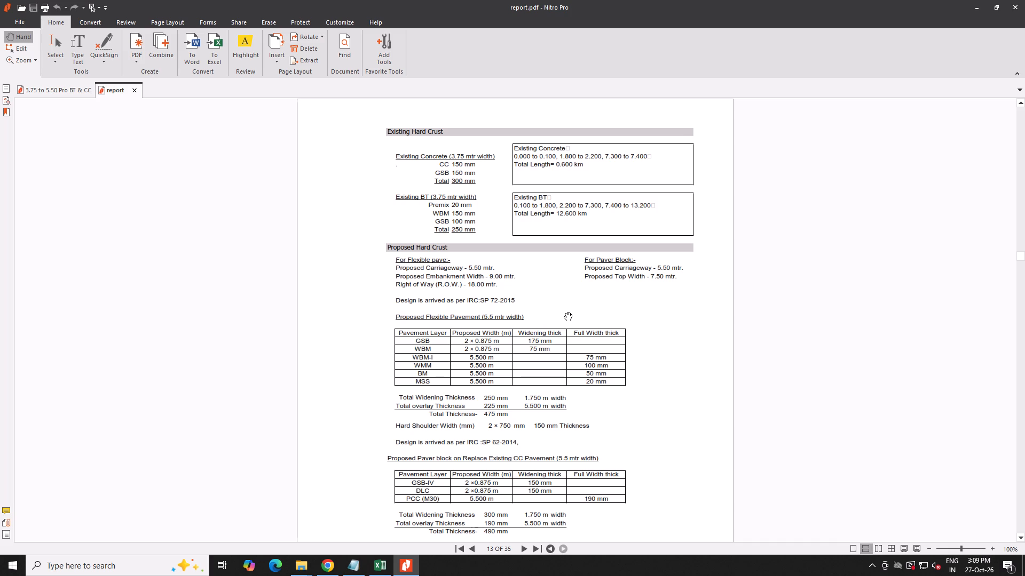
Switch to the Barabazar workbook in Excel and inspect the formula behind the Existing Concrete box on the Report sheet.
left_click(393, 575)
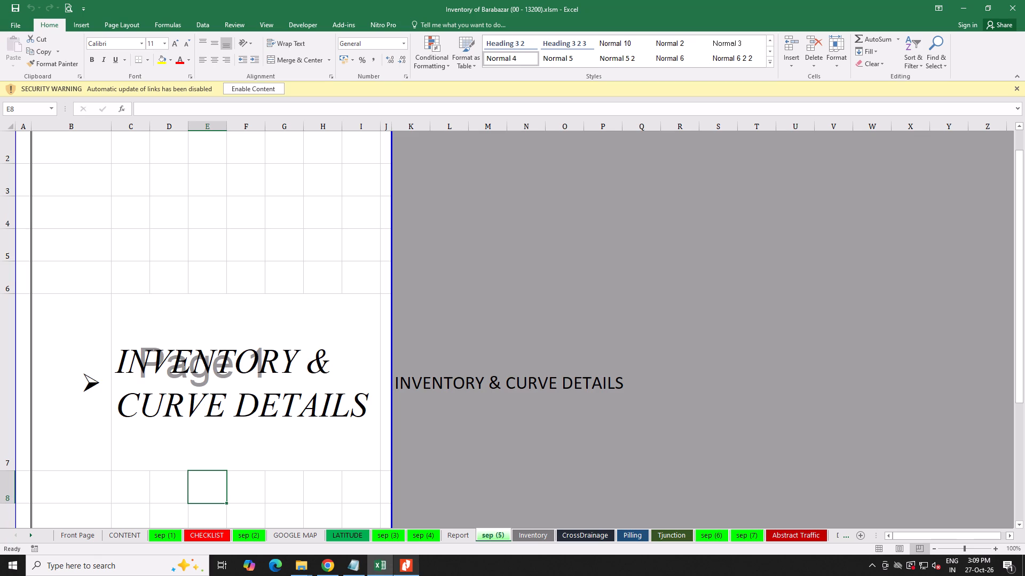
left_click(450, 539)
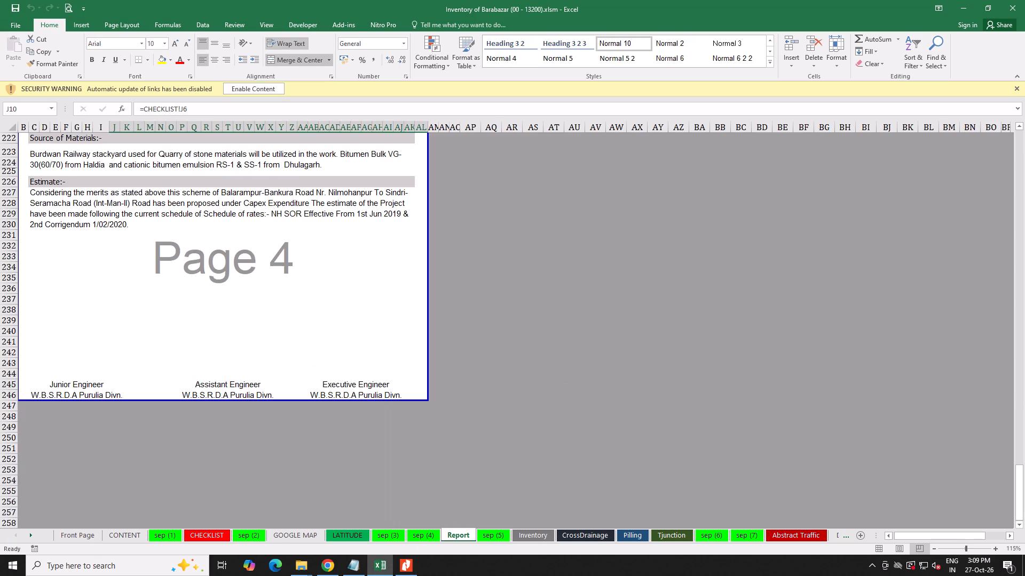
scroll(452, 466, "up", 20)
scroll(452, 466, "up", 8)
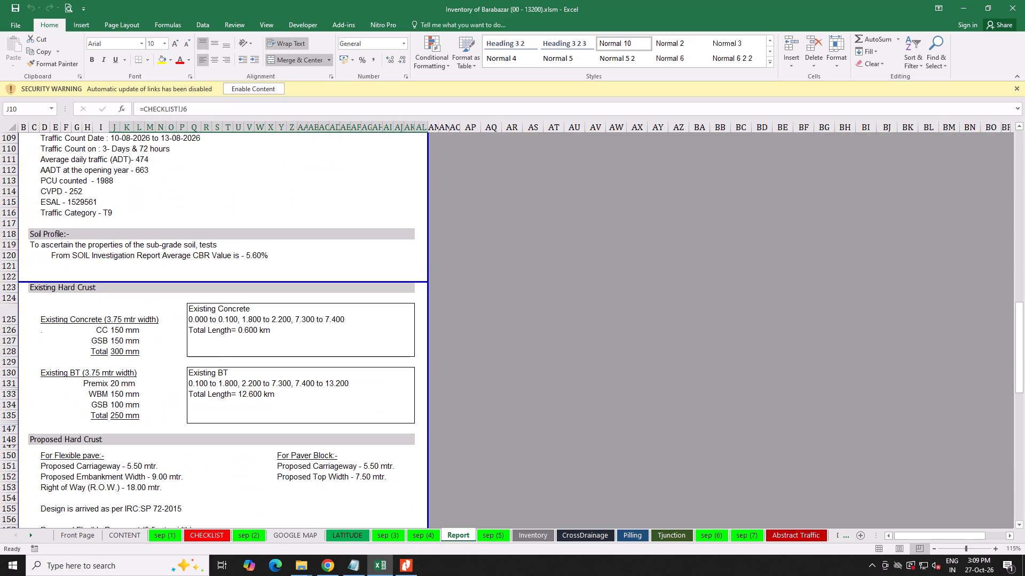
left_click(455, 462)
left_click(405, 326)
double_click(401, 326)
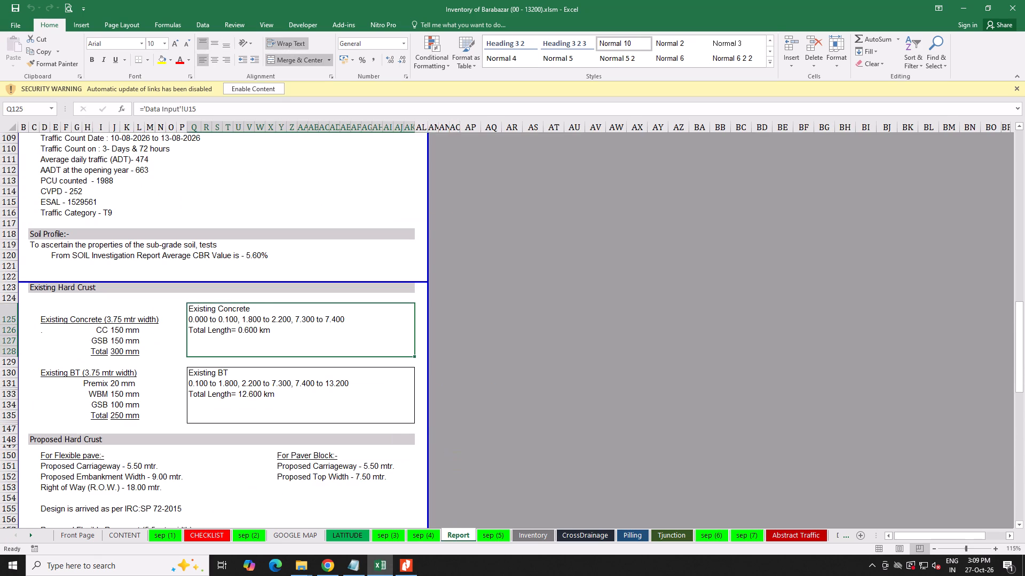
key("Return")
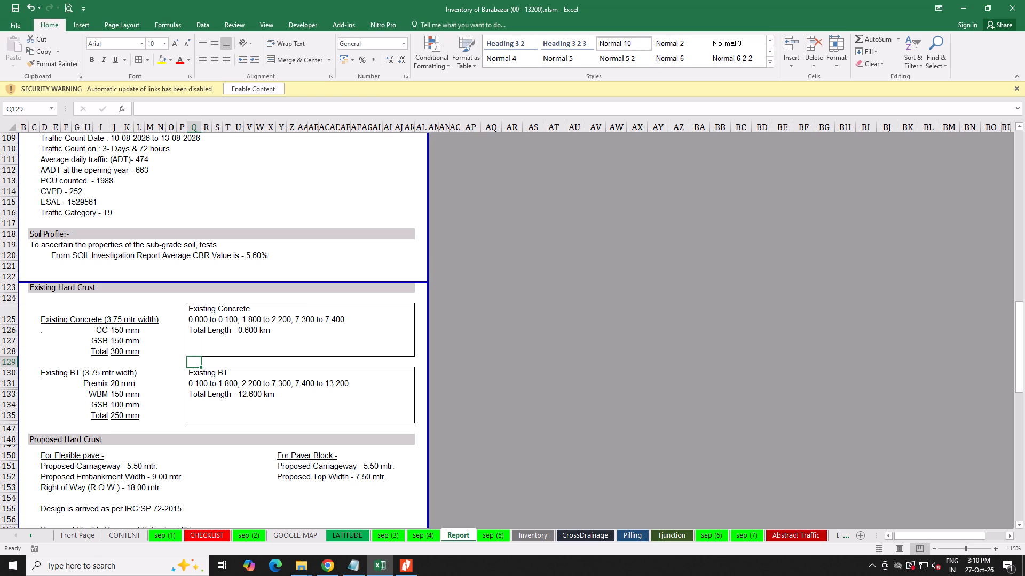
Review the Report sheet, checking the hard crust tables, surface details, project header, village population table and cross drainage summary.
scroll(359, 387, "down", 4)
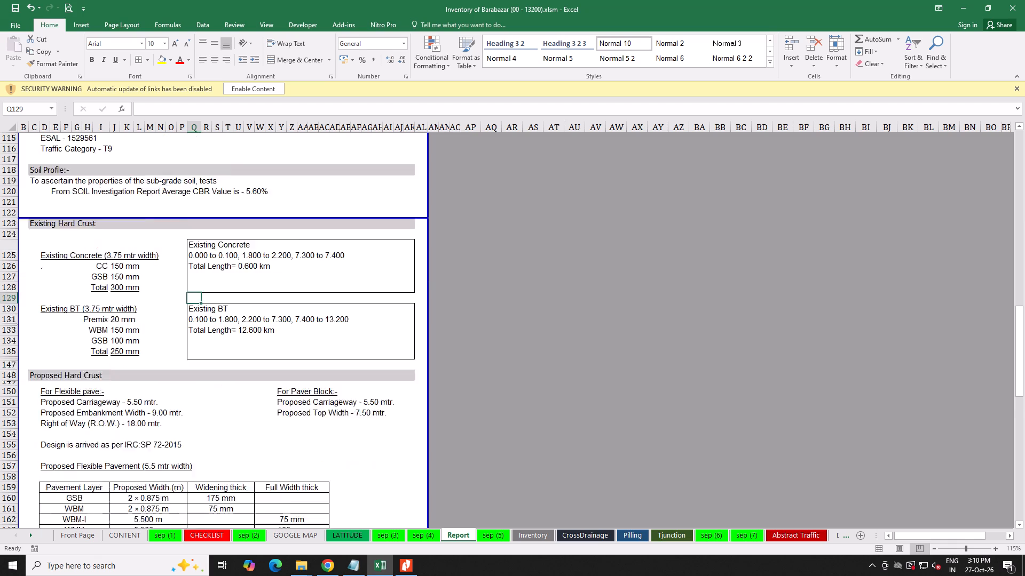
scroll(358, 382, "down", 3)
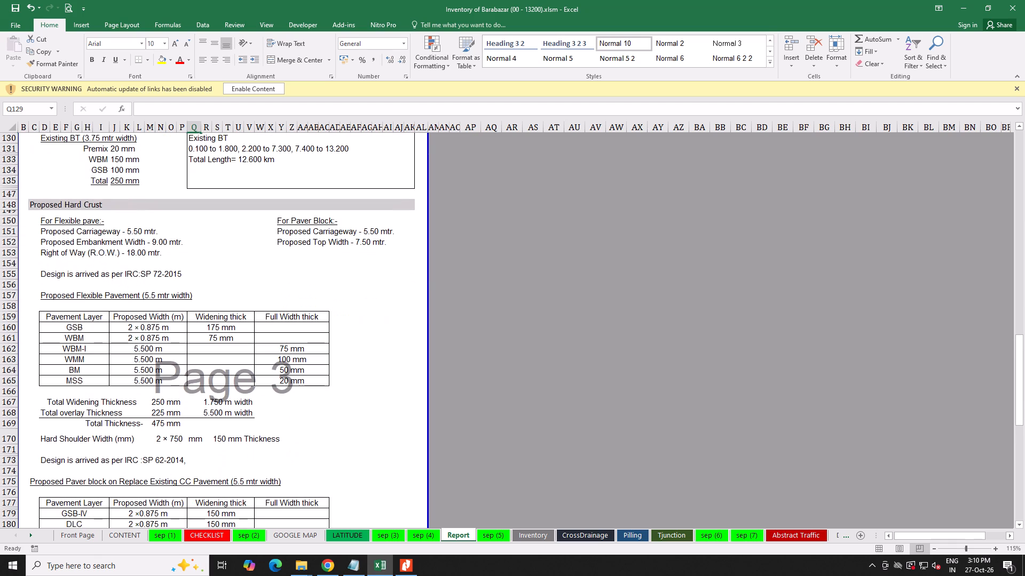
scroll(356, 382, "down", 2)
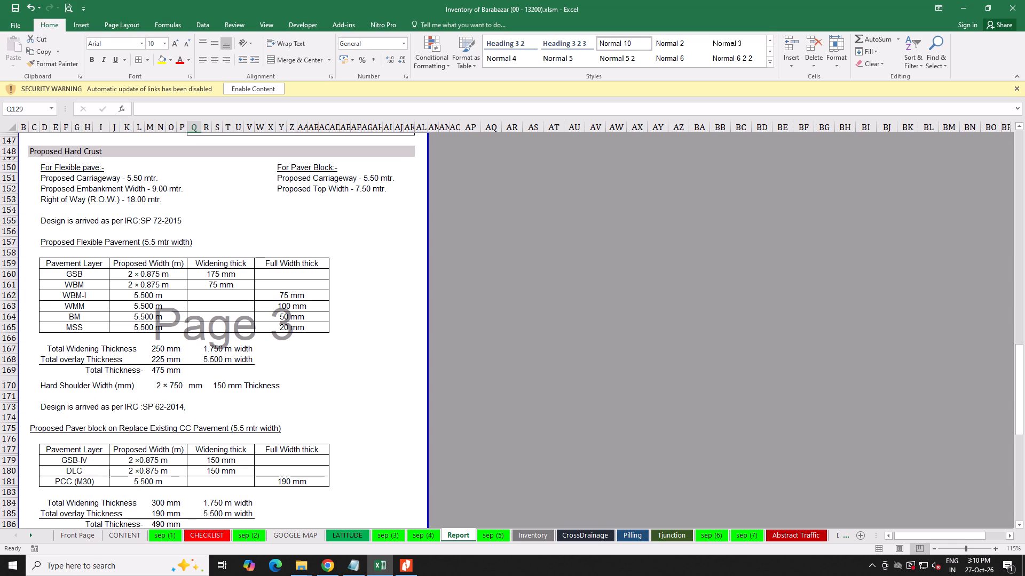
scroll(348, 278, "down", 4)
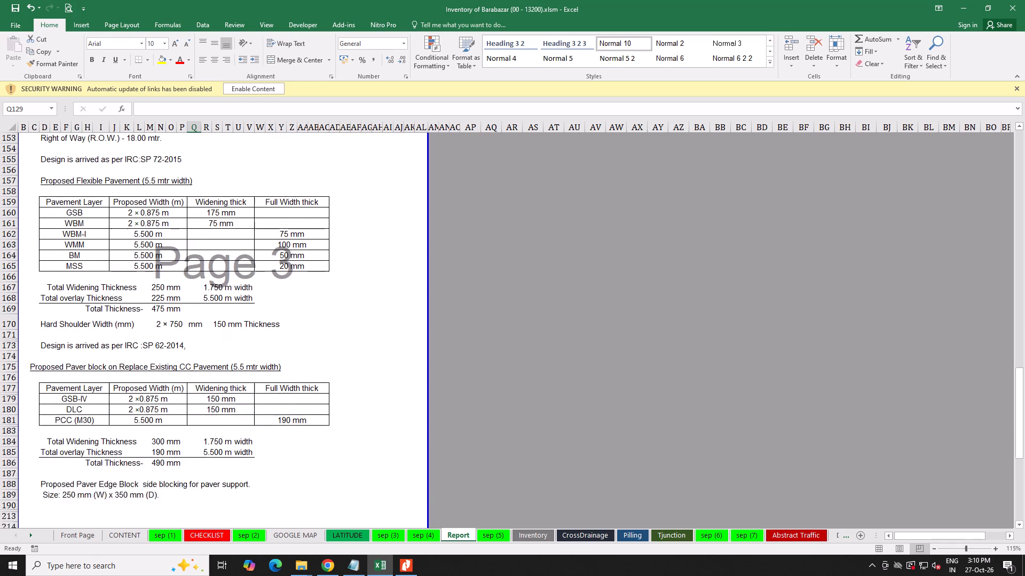
scroll(349, 278, "down", 1)
scroll(349, 278, "up", 13)
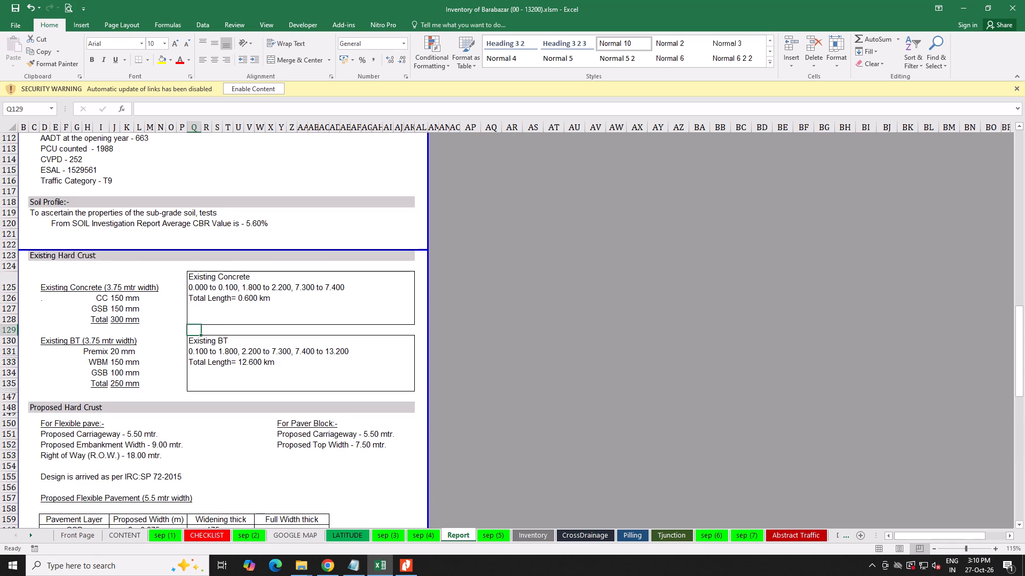
scroll(354, 277, "up", 20)
scroll(358, 275, "up", 5)
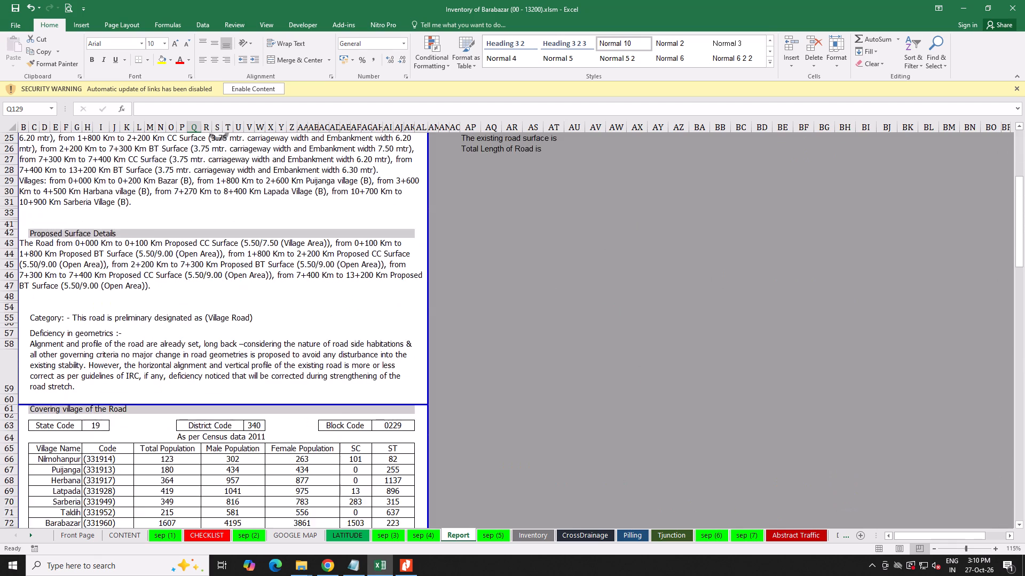
scroll(360, 274, "up", 6)
scroll(333, 366, "up", 3)
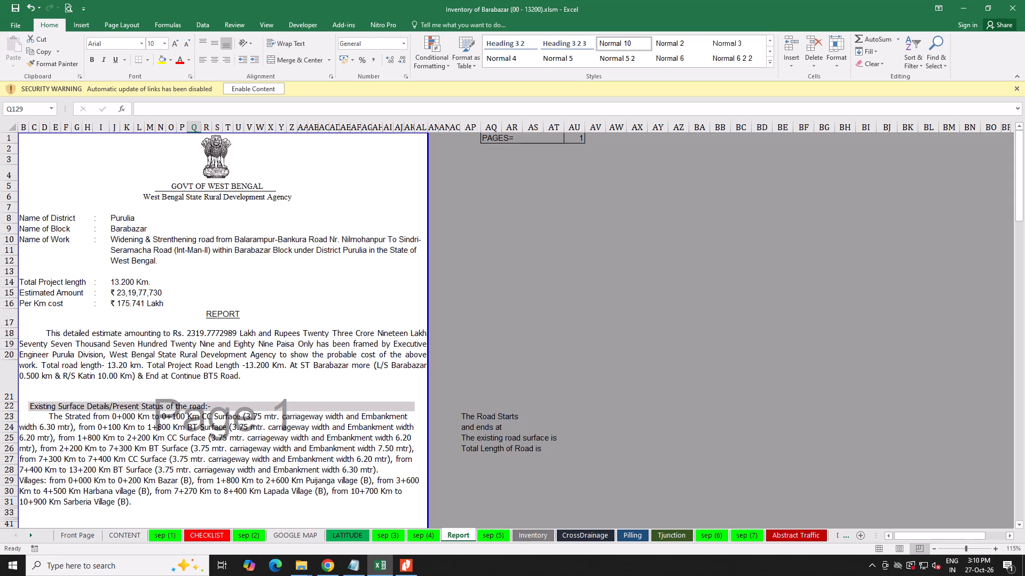
scroll(277, 509, "down", 17)
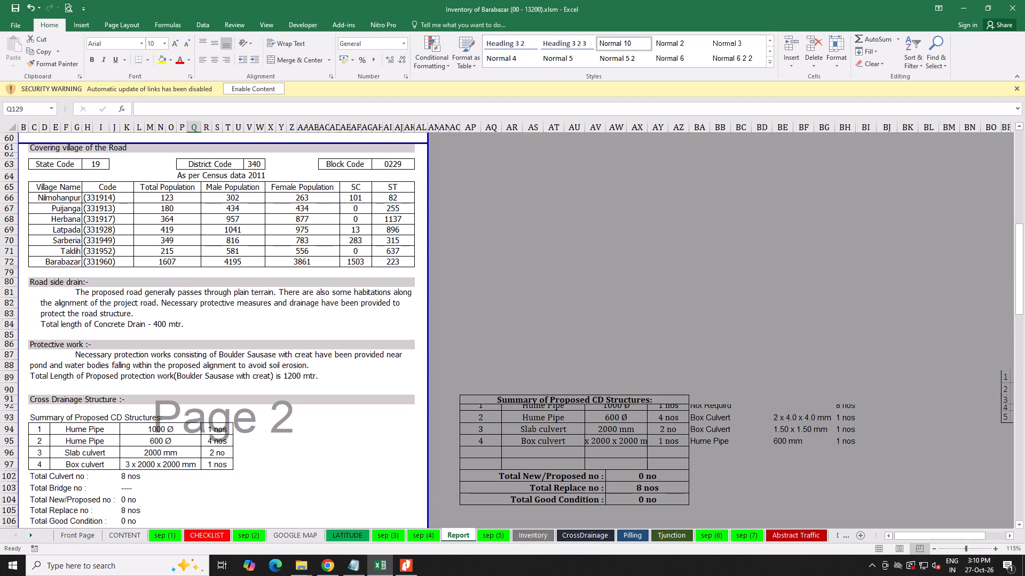
Unhide the Data Input sheet in the workbook.
left_click(84, 534)
right_click(84, 533)
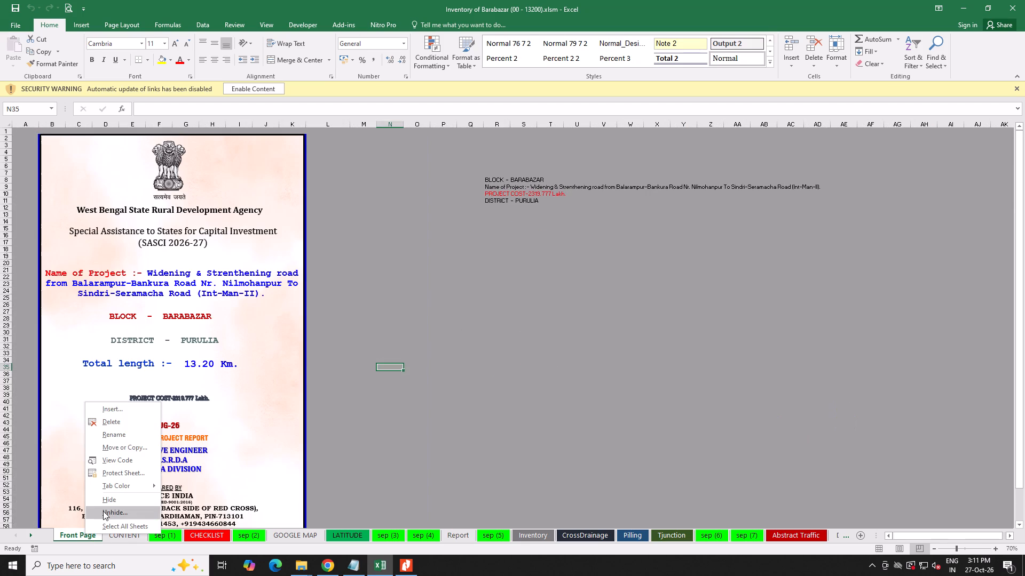
left_click(104, 509)
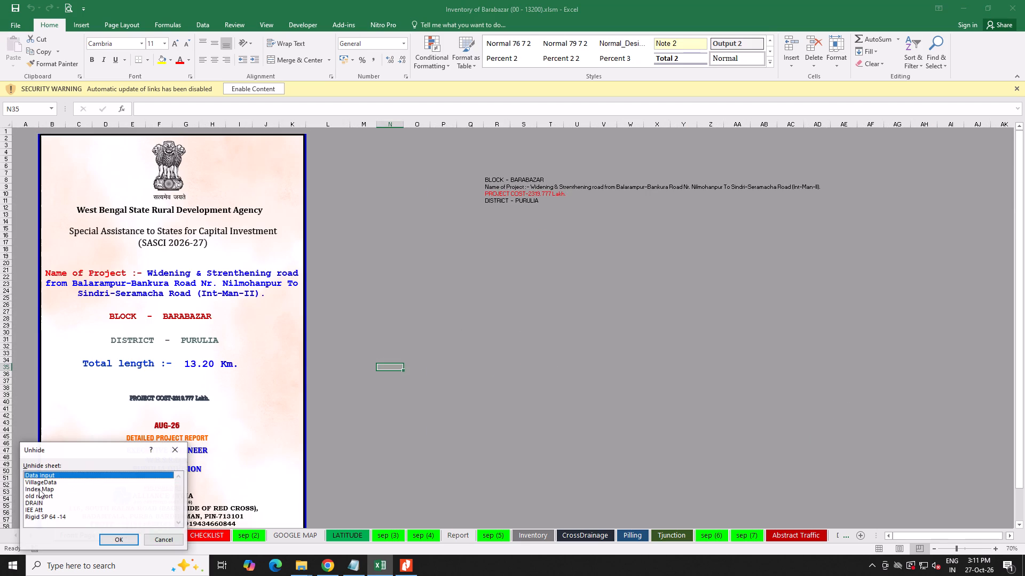
double_click(45, 476)
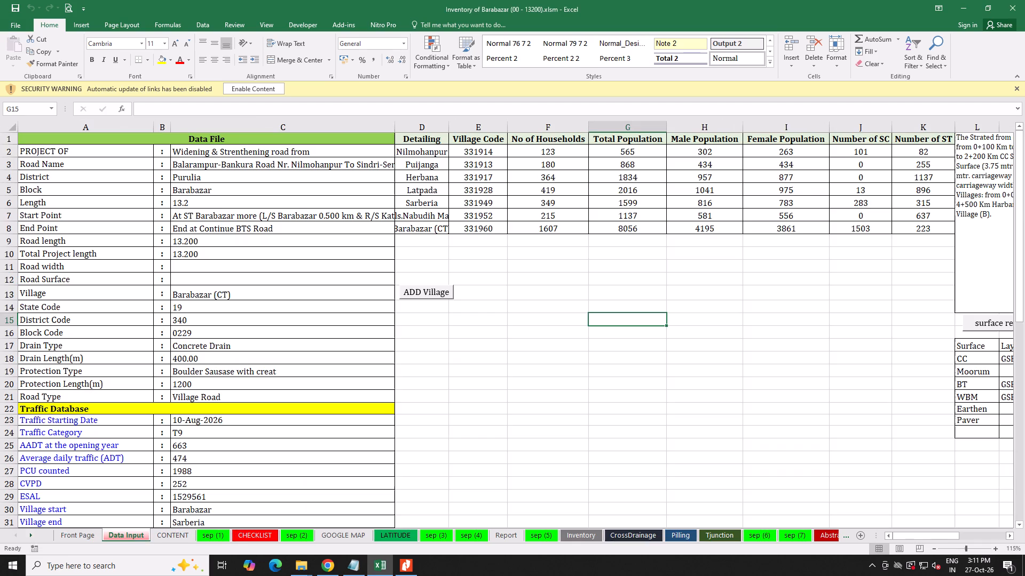
Under For Flexible pave on Data Input, set Proposed Carriageway to 3.75, Proposed Embankment Width to 7.5 and Right of Way to 9.
scroll(164, 431, "down", 5)
left_click(195, 420)
type("3.75")
key("Return")
type("7.5")
key("Return")
key("9")
key("Return")
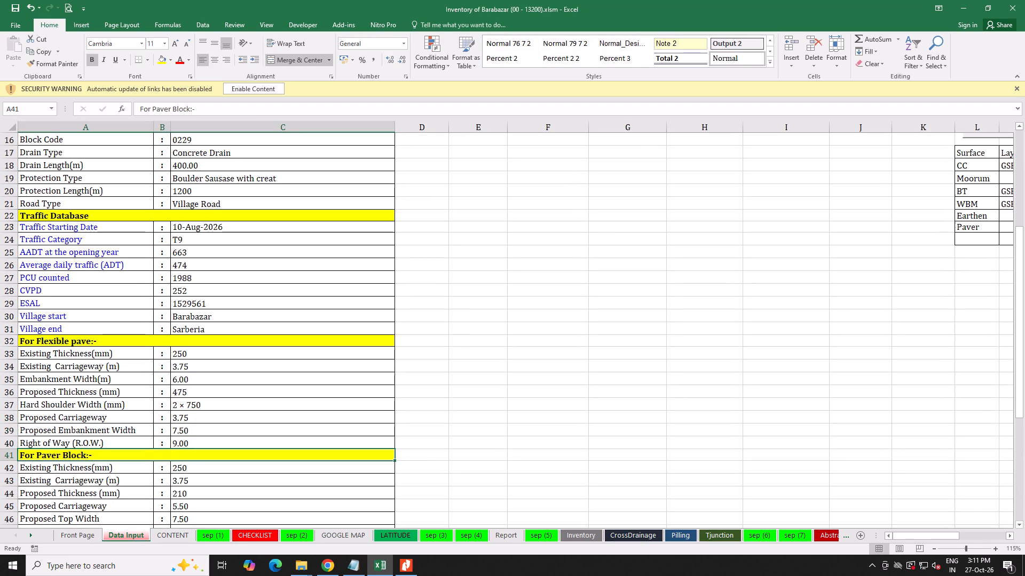
Under For Paver Block, set Proposed Carriageway to 3.75 and Proposed Top Width to 6.
scroll(202, 423, "down", 3)
left_click(204, 409)
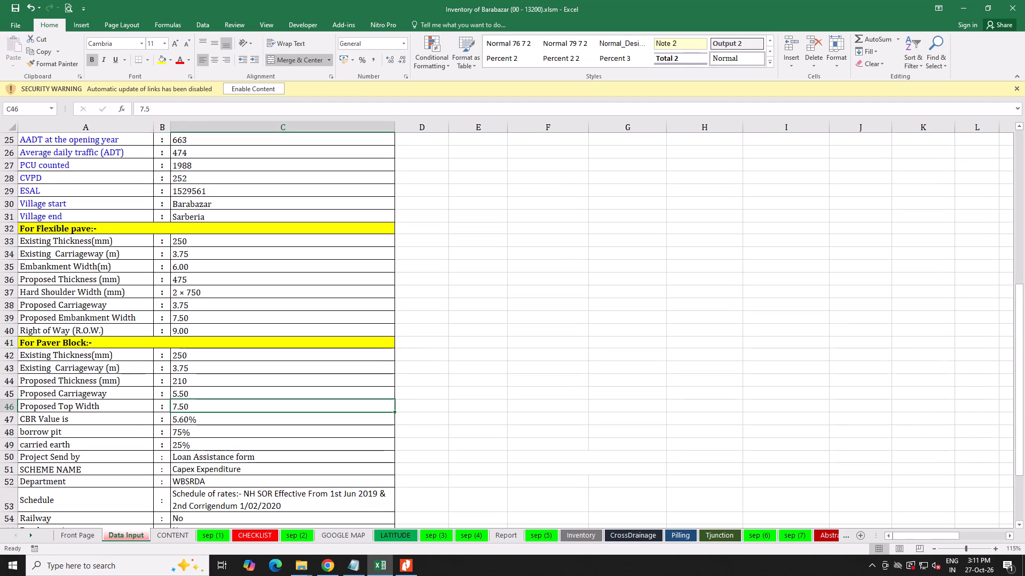
left_click(206, 395)
type("3.75")
key("Return")
key("7")
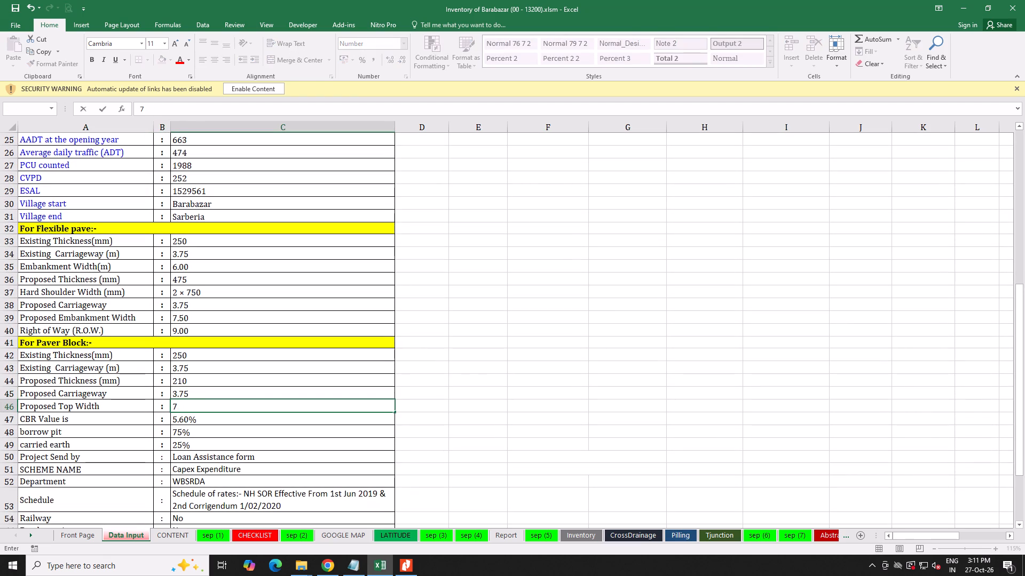
key("Escape")
type("6.")
key("Return")
Set the Right of Way (R.O.W.) under For Flexible pave to 15.
scroll(217, 398, "up", 3)
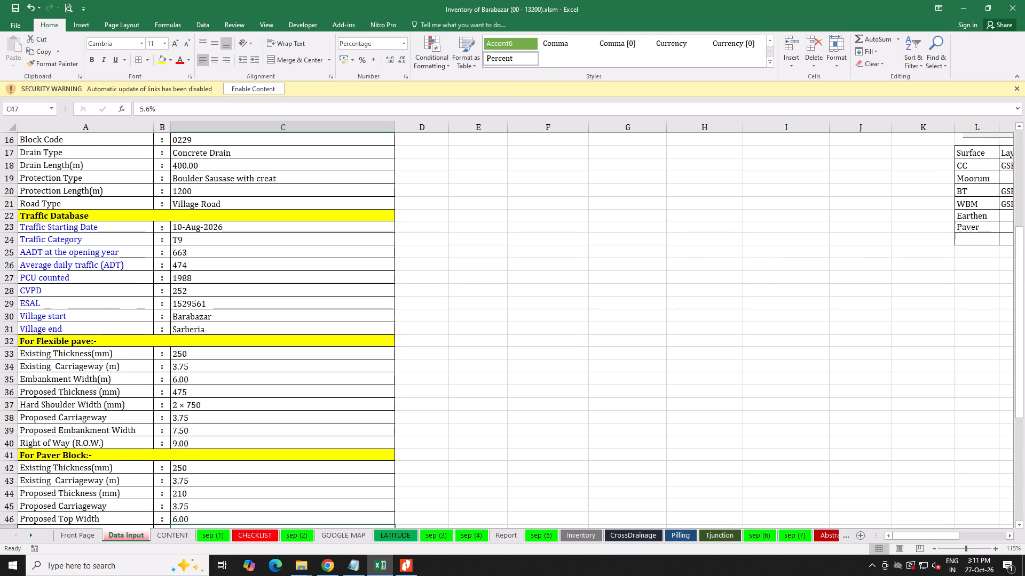
left_click(186, 446)
type("15")
key("Return")
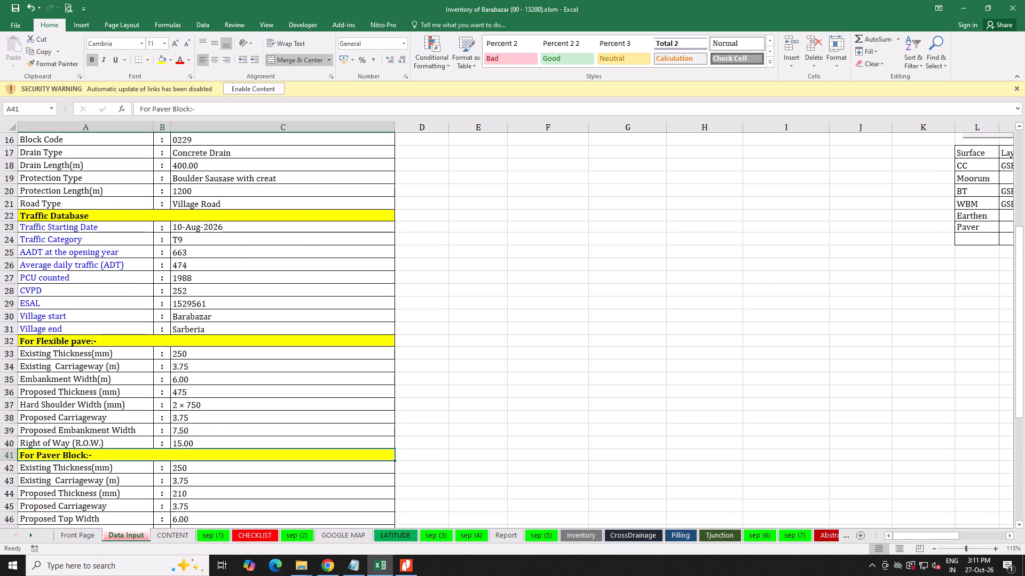
On the Report sheet, point Nilmohanpur's Total Population formula to 'Data Input'!G2 and fill it down through the Barabazar row.
left_click(508, 538)
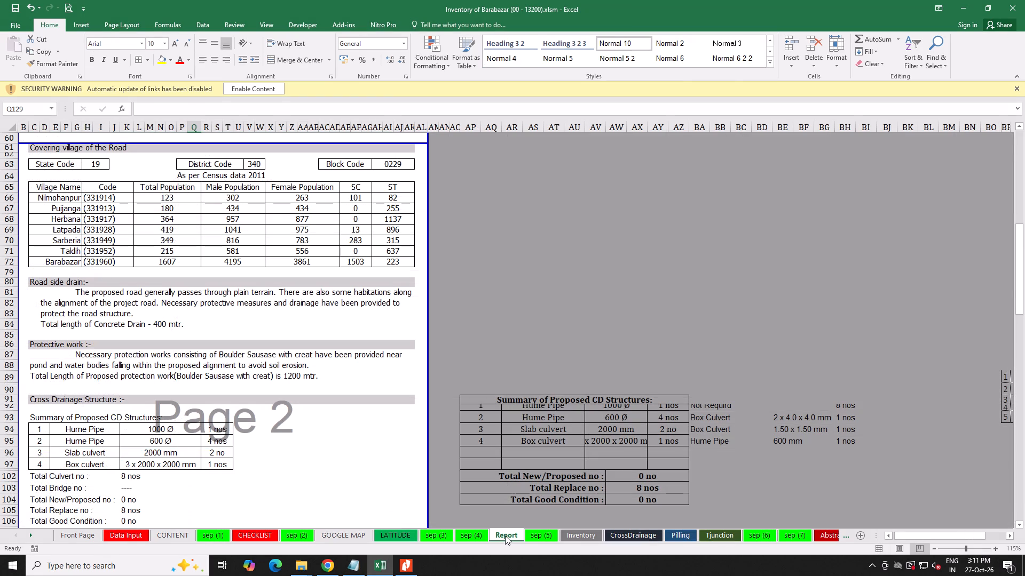
scroll(315, 457, "up", 5)
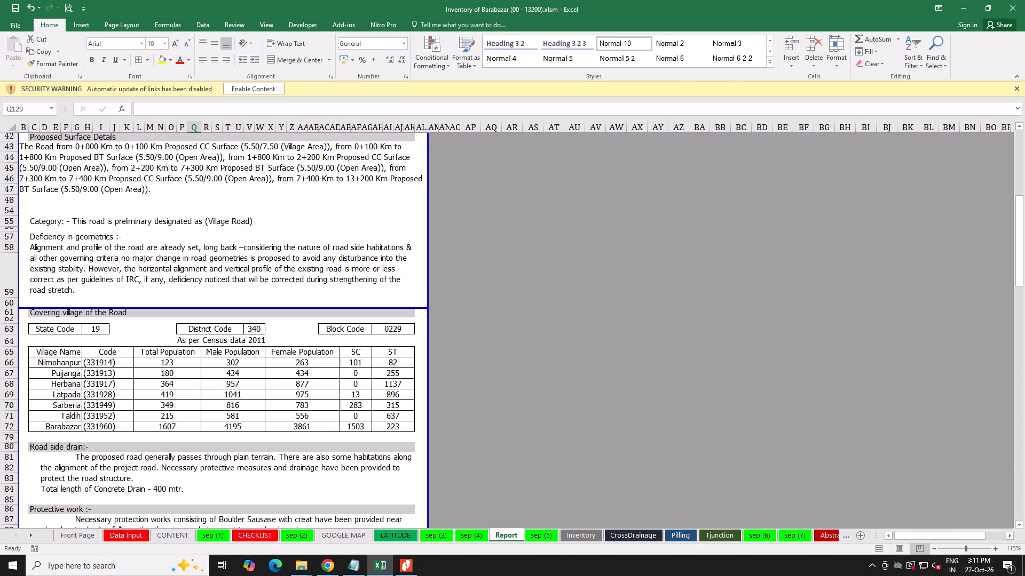
left_click(174, 363)
left_click(229, 107)
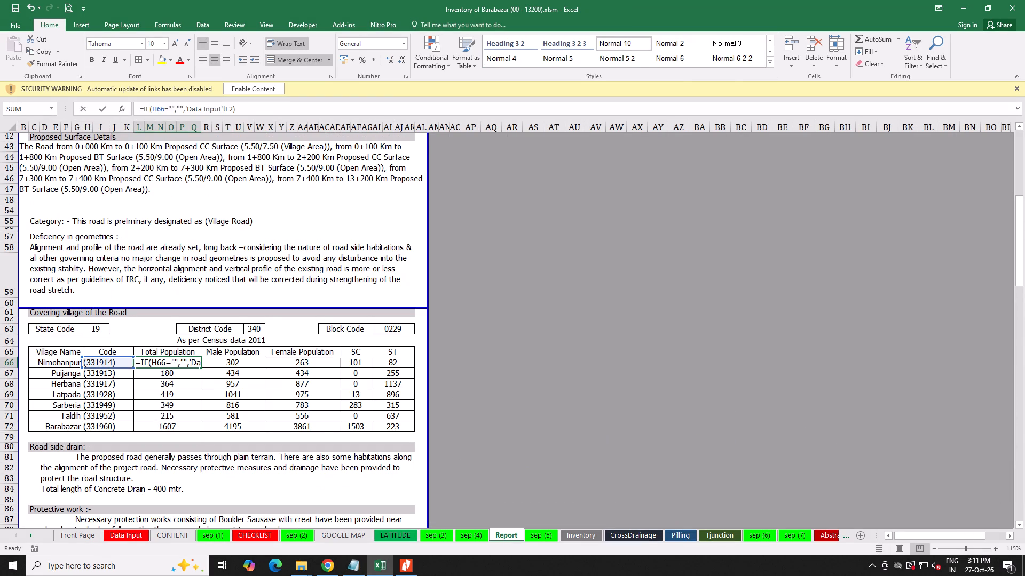
left_click(225, 107)
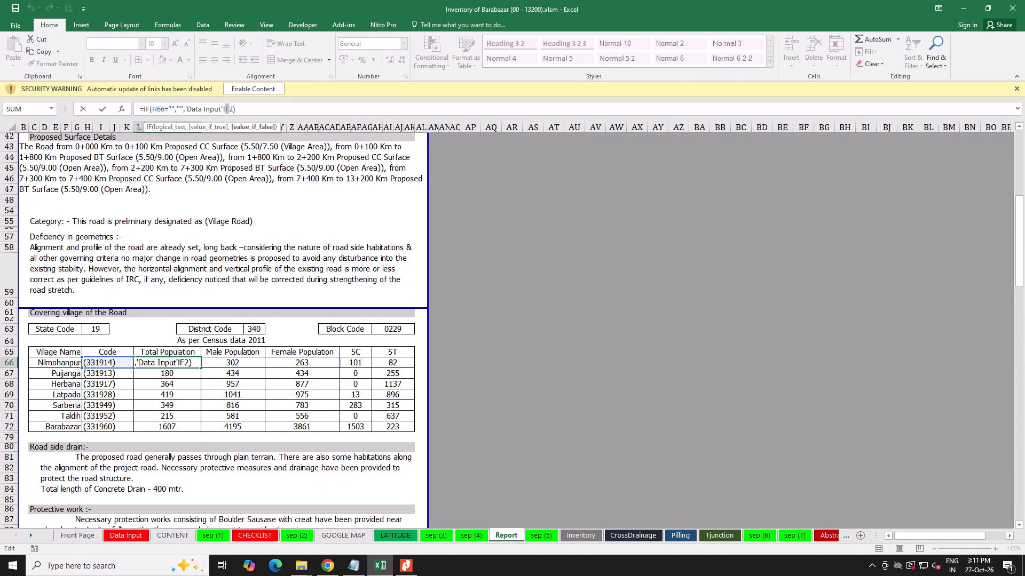
key("shift+g")
key("shift+Return")
left_click(183, 365)
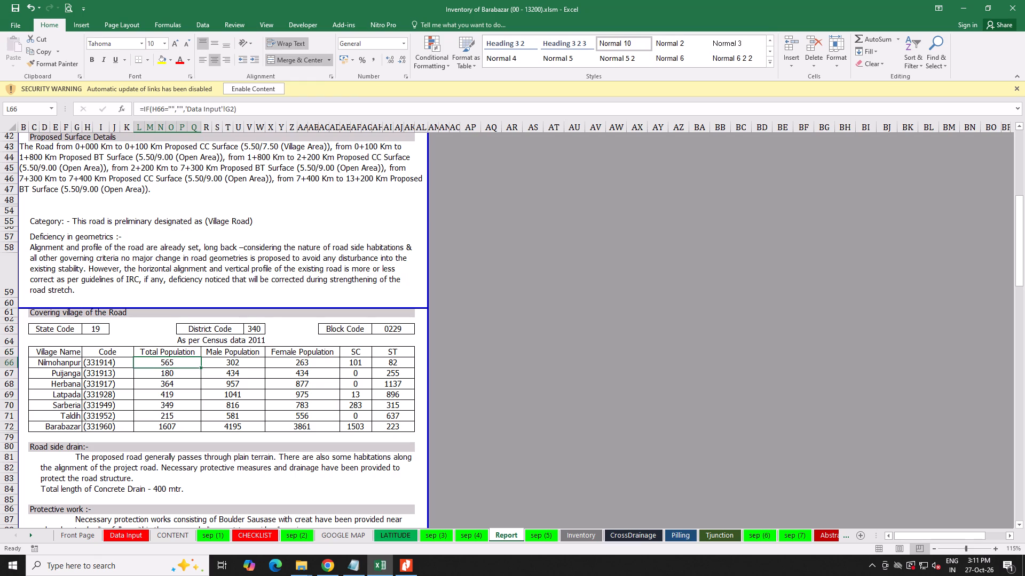
left_click_drag(201, 367, 195, 430)
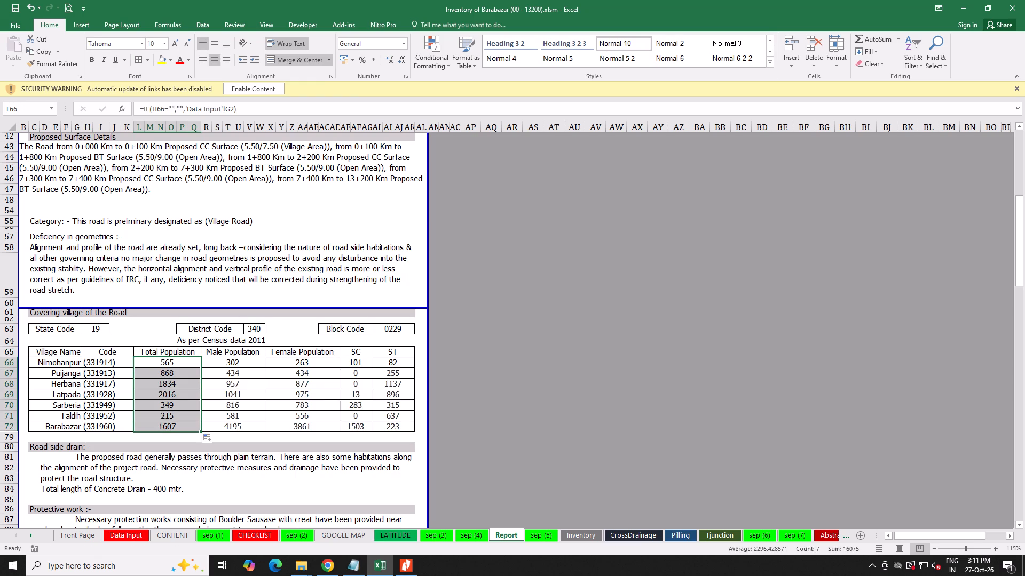
Save the Inventory of Barabazar (00 - 13200) workbook with the updated Report sheet.
scroll(288, 393, "up", 8)
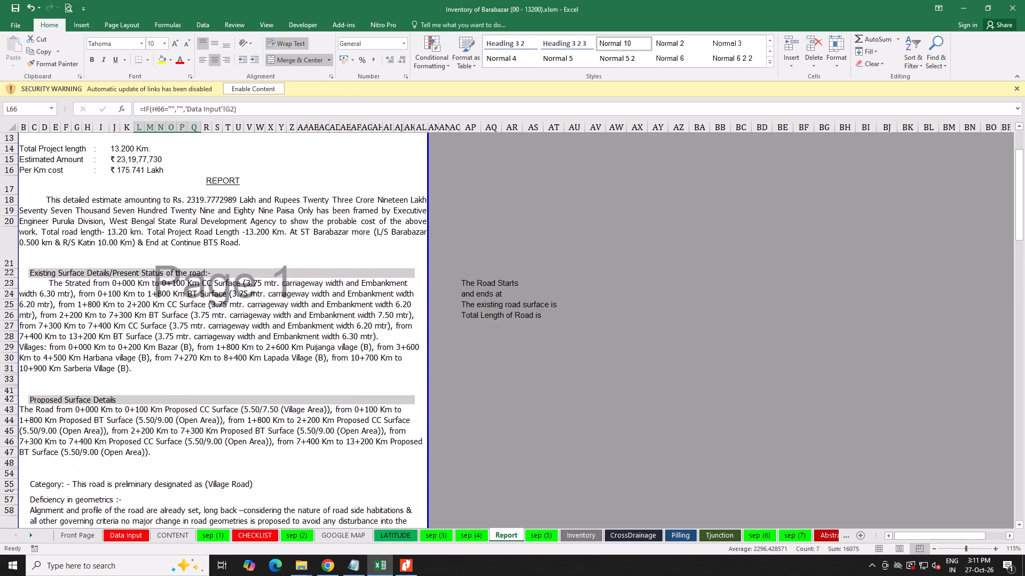
scroll(289, 392, "up", 10)
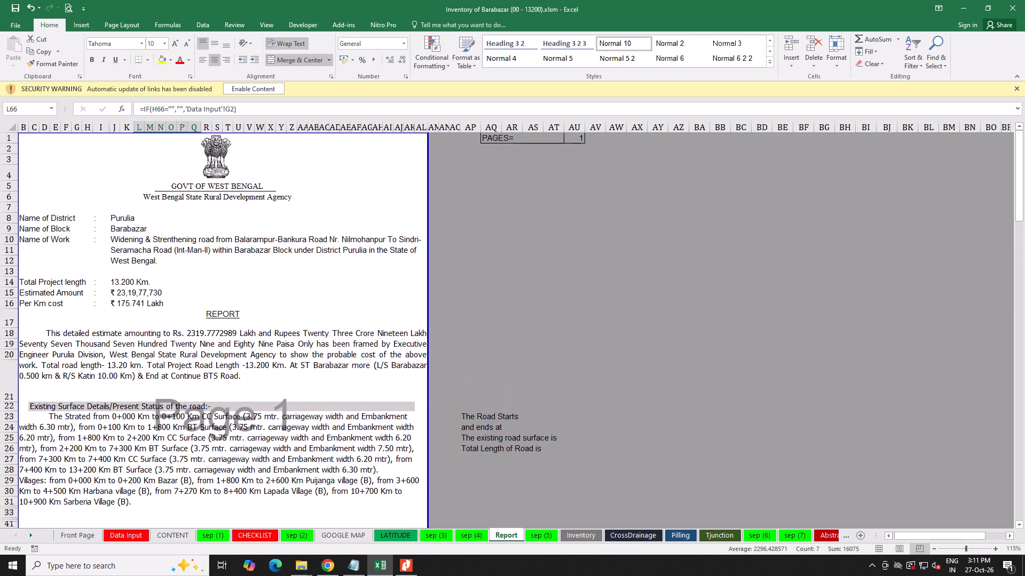
scroll(293, 390, "up", 3)
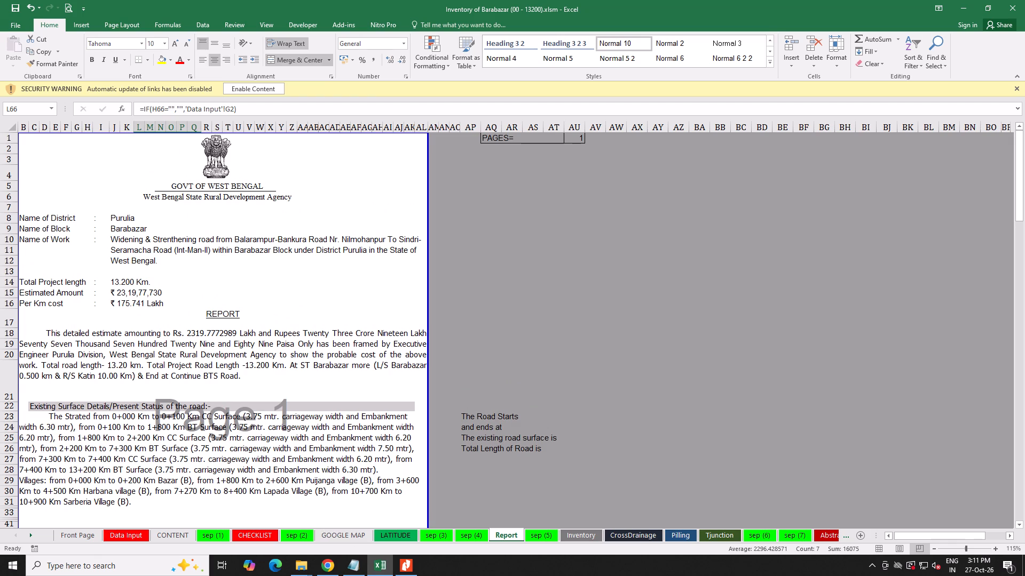
left_click(14, 0)
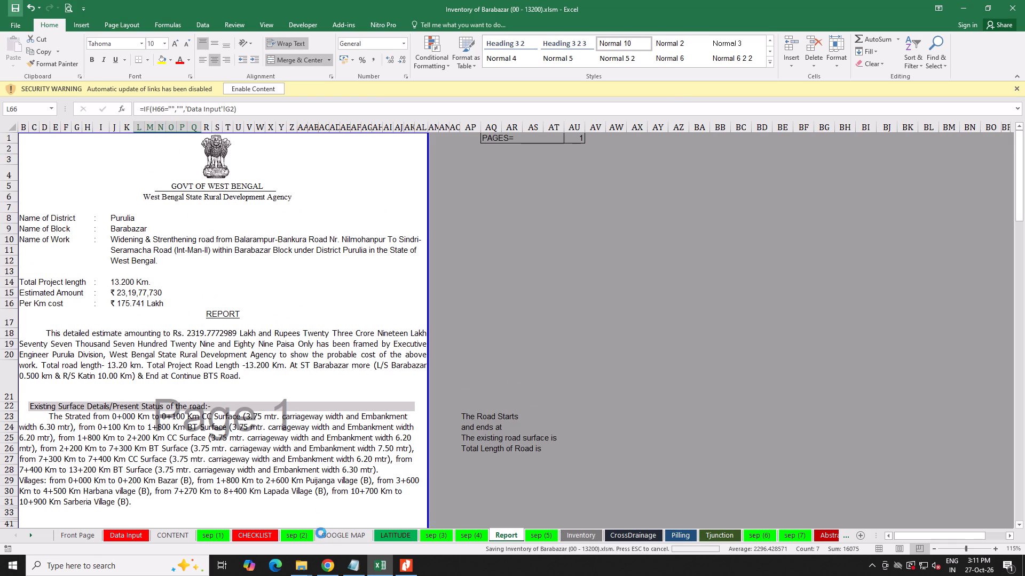
Switch to File Explorer and check the files in the DWG PDF (00-13200) folder inside 1.Barabazar, refreshing the listing.
left_click(315, 575)
left_click(304, 571)
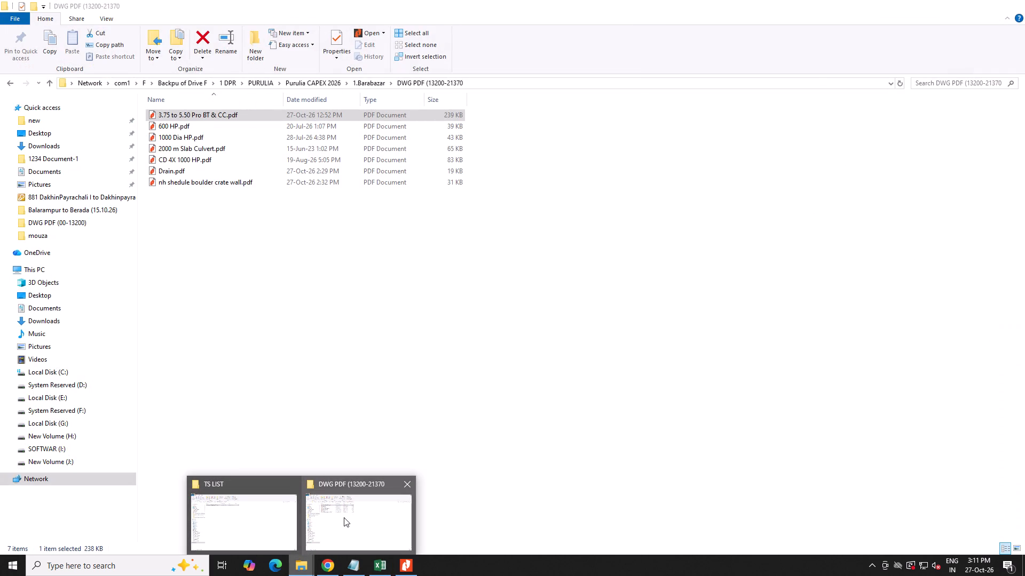
left_click(344, 517)
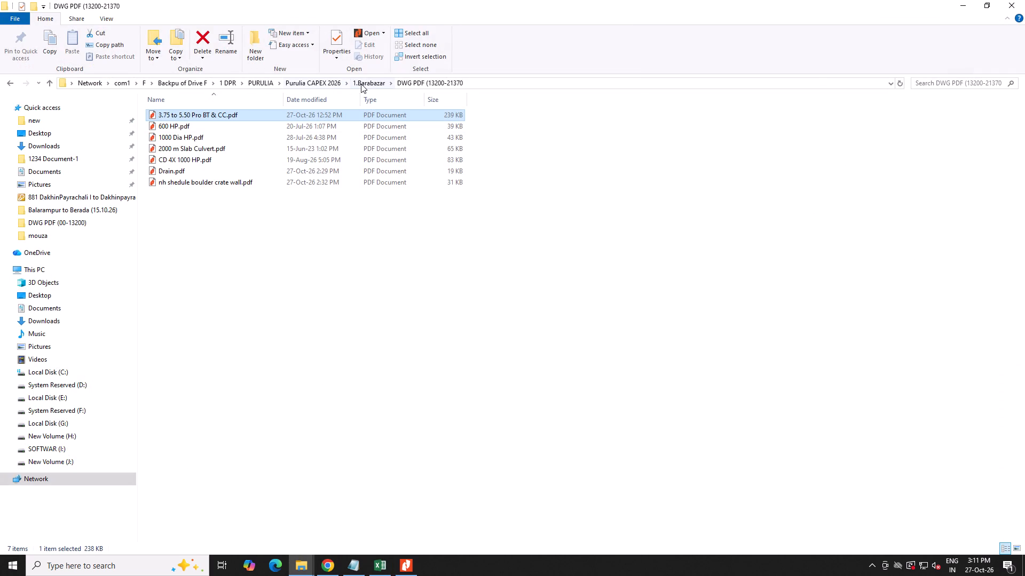
left_click(362, 84)
left_click(243, 125)
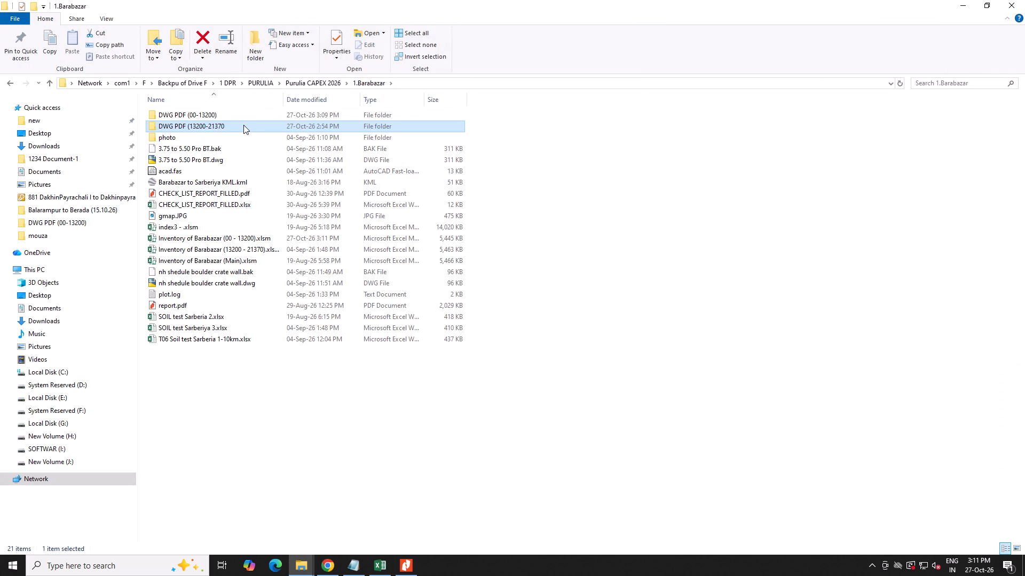
double_click(251, 113)
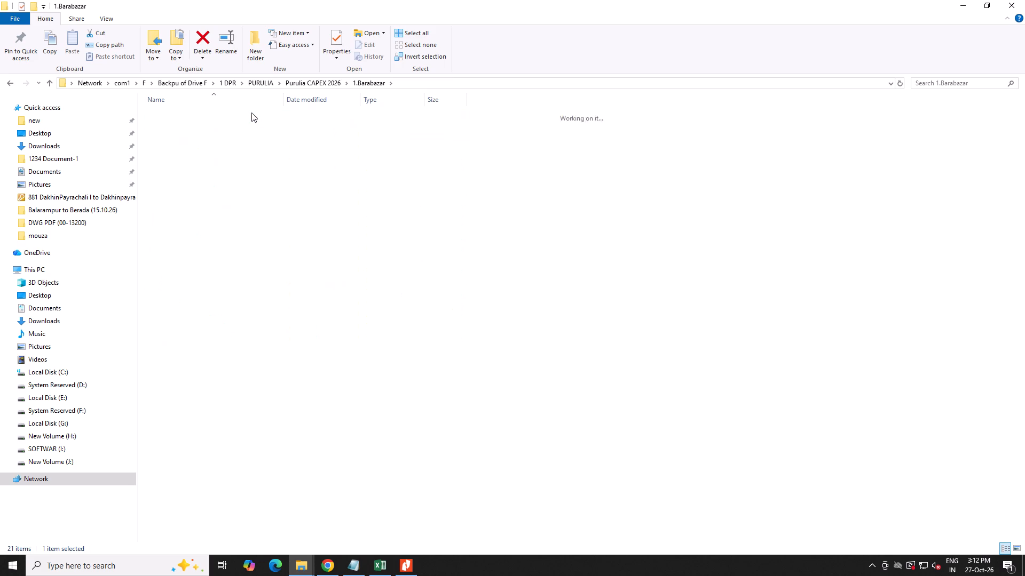
right_click(291, 204)
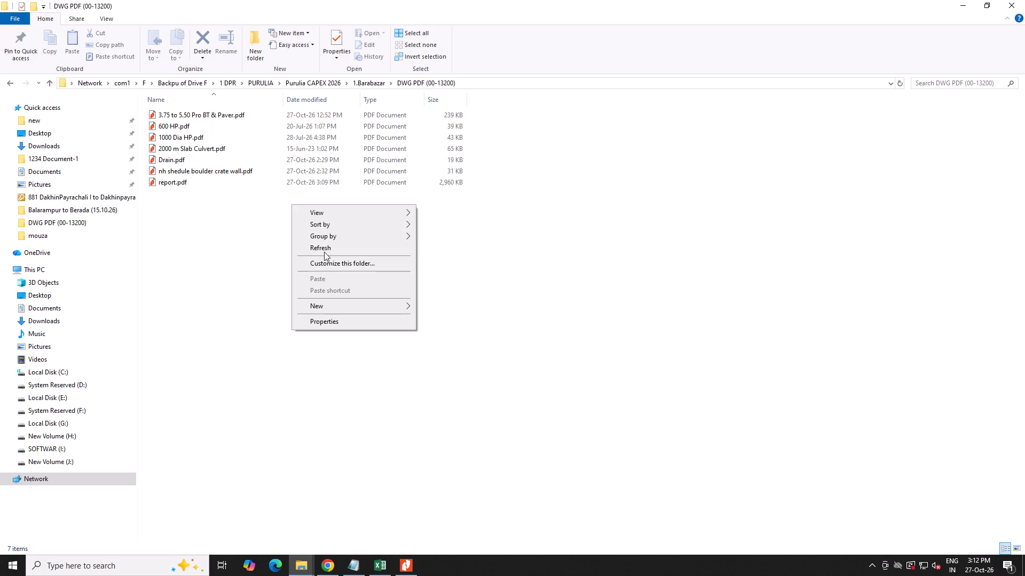
left_click(324, 245)
Open report.pdf directly from the 1.Barabazar folder and check its cover page details.
left_click(367, 85)
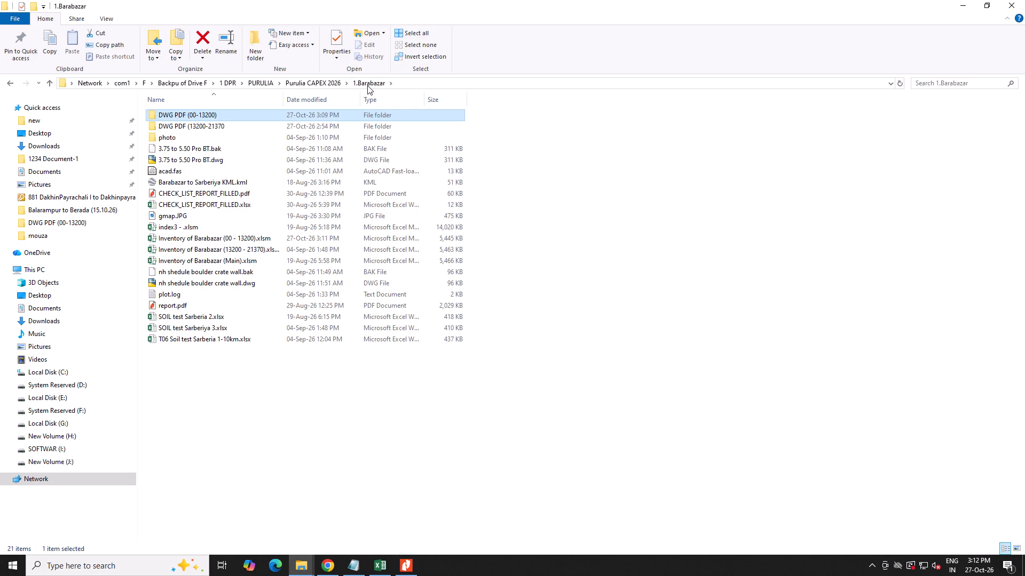
left_click(233, 308)
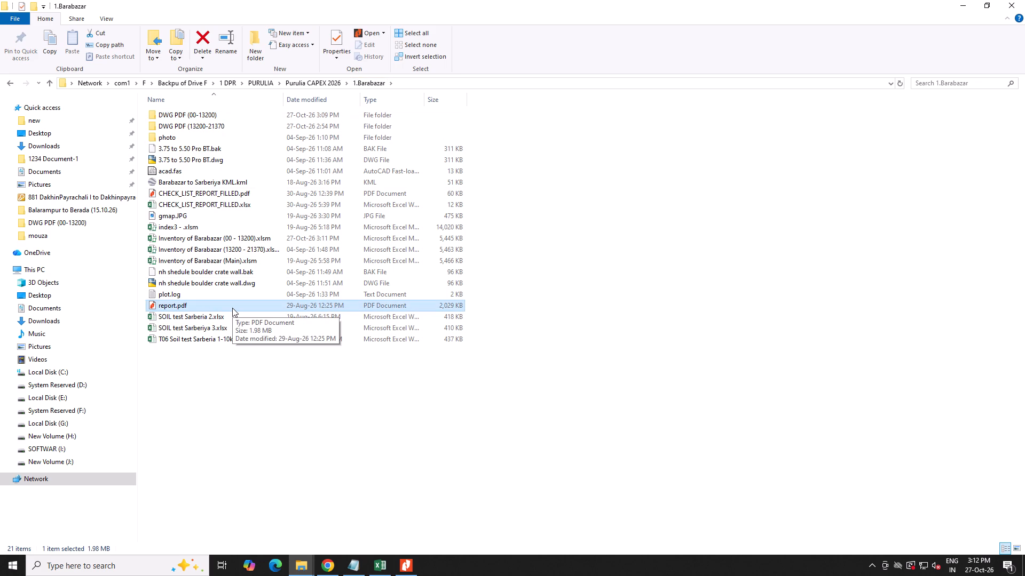
left_click(310, 86)
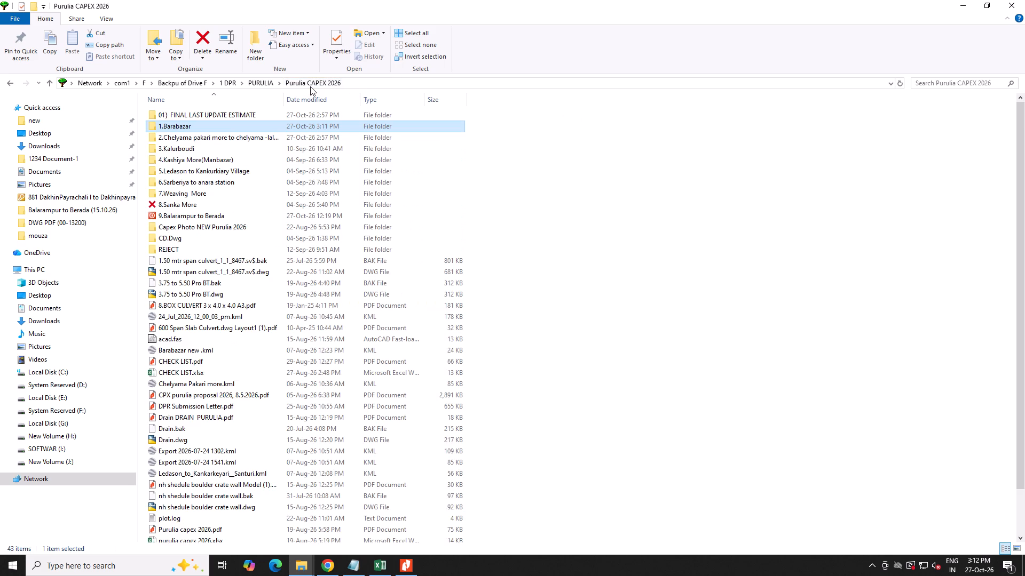
double_click(257, 124)
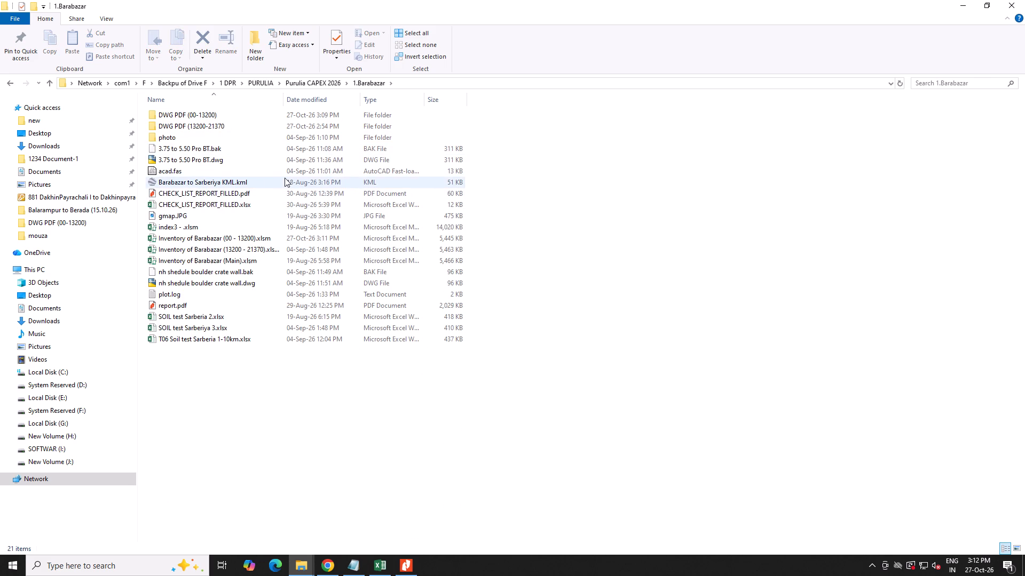
double_click(173, 307)
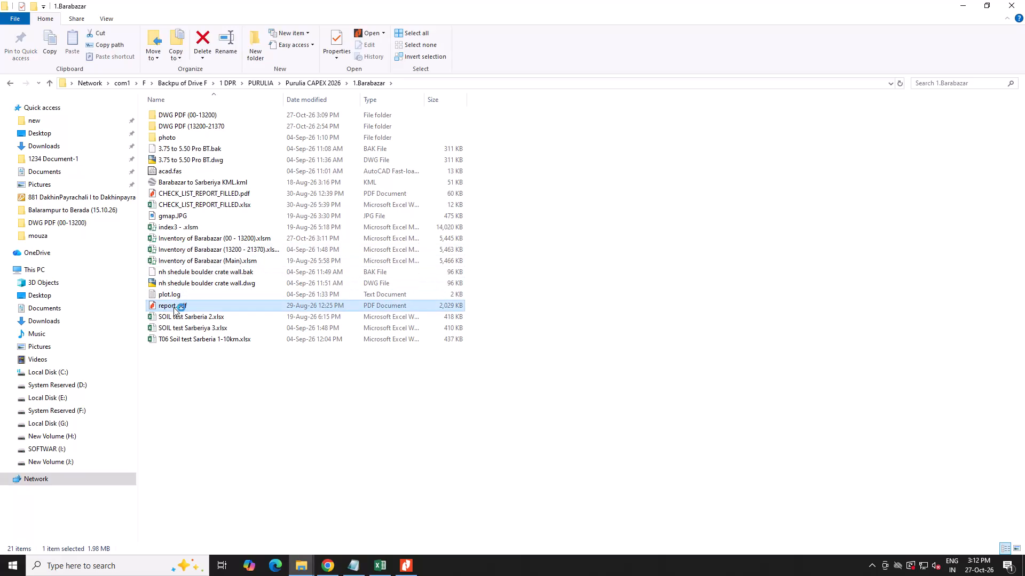
scroll(577, 366, "up", 5)
scroll(577, 366, "down", 8)
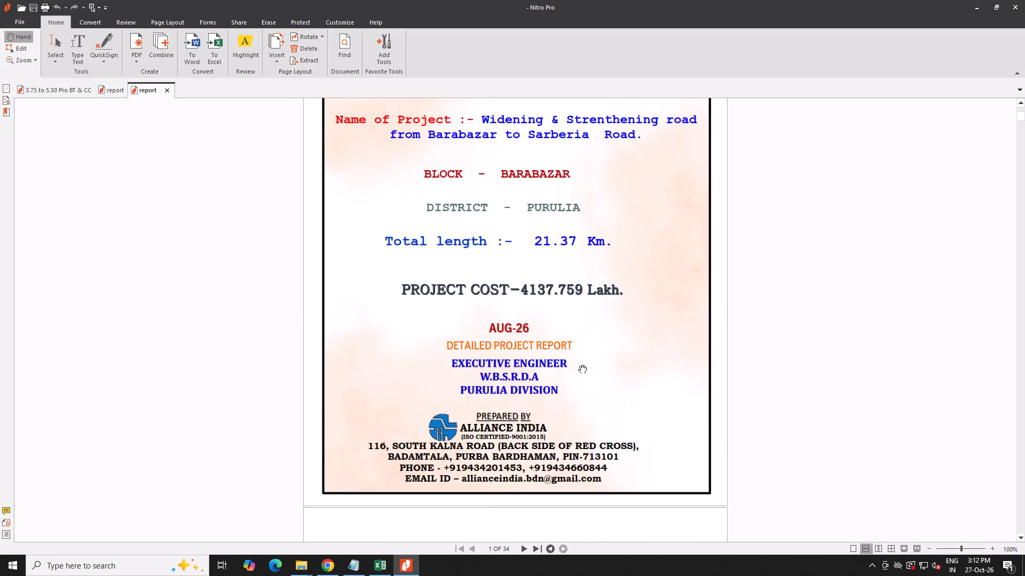
scroll(579, 365, "down", 4)
Close both open report documents in the PDF viewer, keeping the 3.75 to 5.50 Pro BT & CC drawing open.
left_click(169, 86)
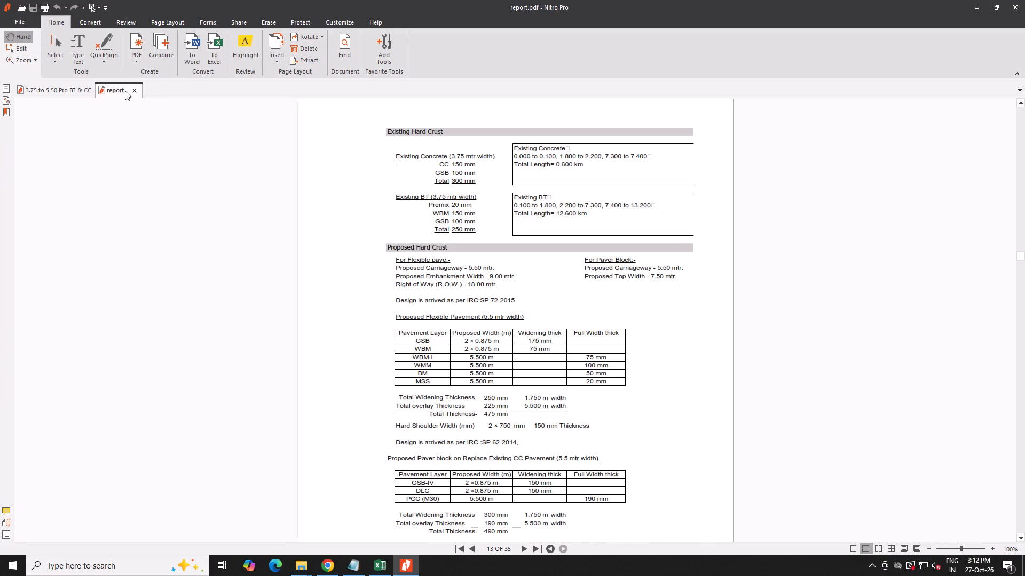
left_click(135, 89)
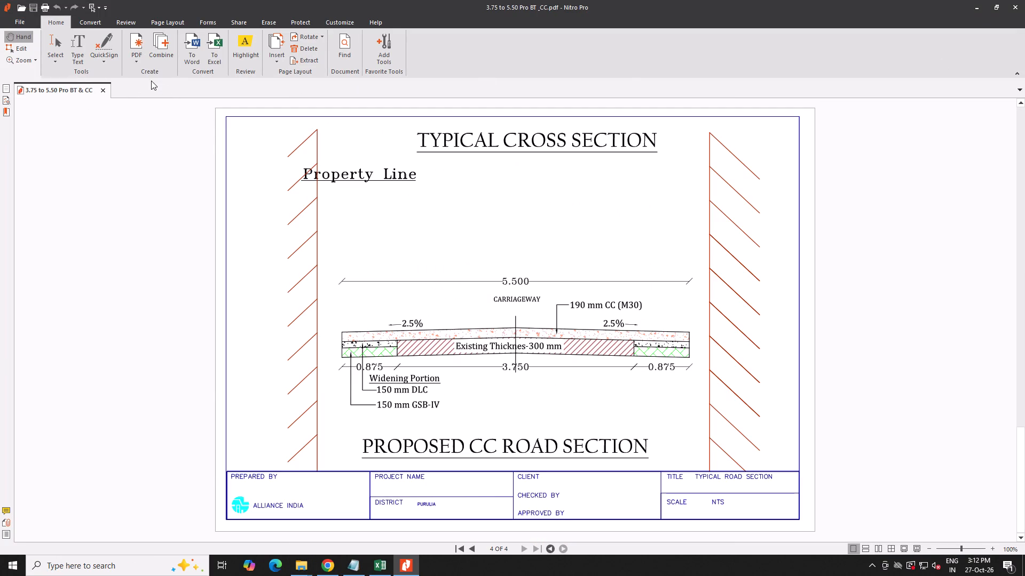
Examine the existing and proposed BT and CC cross sections in the 3.75 to 5.50 drawing and close the PDF viewer.
scroll(415, 269, "down", 3)
scroll(416, 271, "up", 3)
scroll(416, 272, "down", 1)
scroll(416, 272, "up", 1)
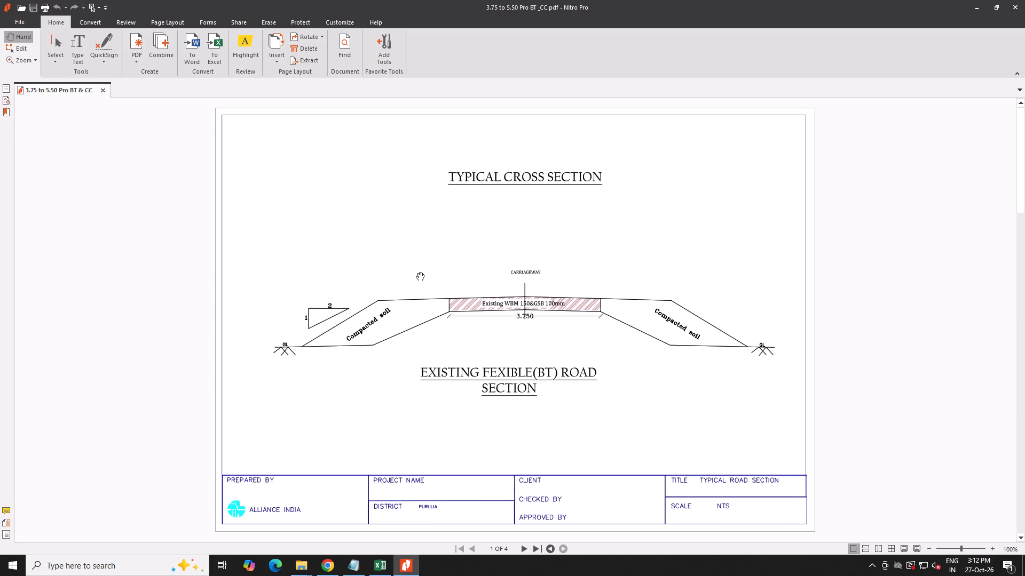
scroll(417, 272, "down", 3)
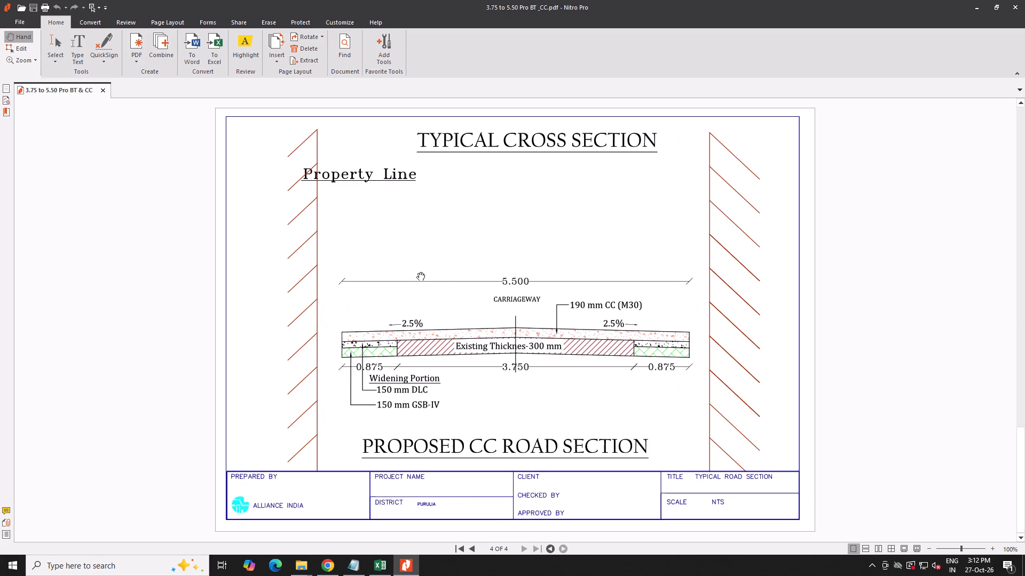
scroll(417, 272, "down", 3)
scroll(419, 273, "up", 8)
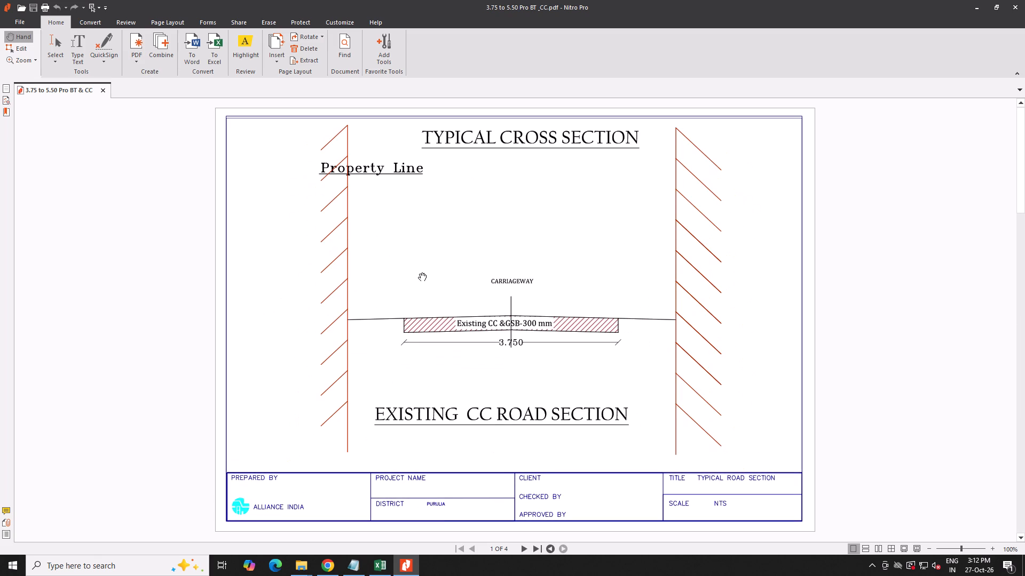
scroll(419, 273, "down", 2)
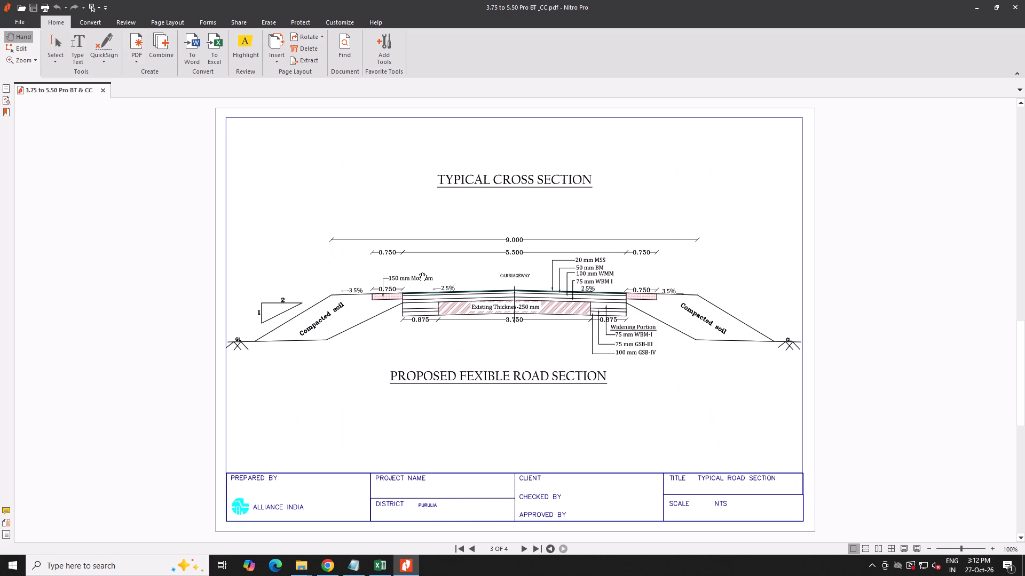
scroll(419, 273, "down", 1)
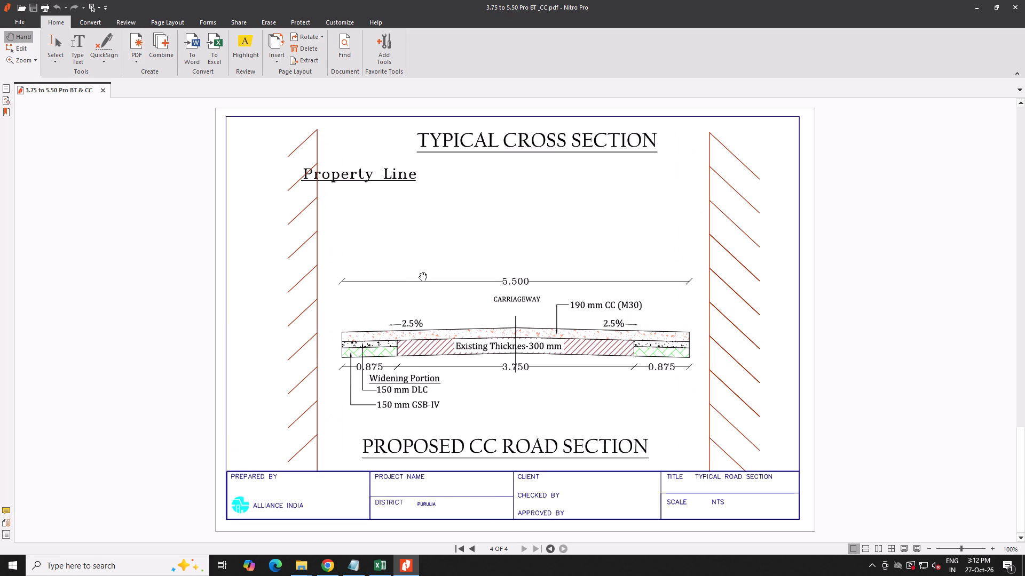
scroll(421, 270, "down", 4)
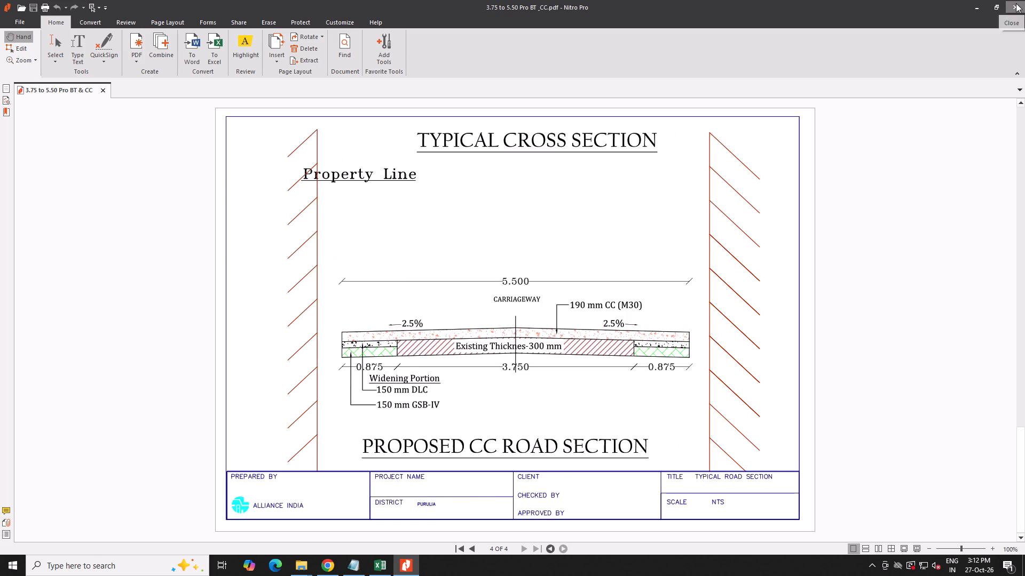
left_click(1016, 3)
Back in the Excel workbook, undo the Total Population formula changes on Report and all the pavement value changes on Data Input.
left_click(380, 561)
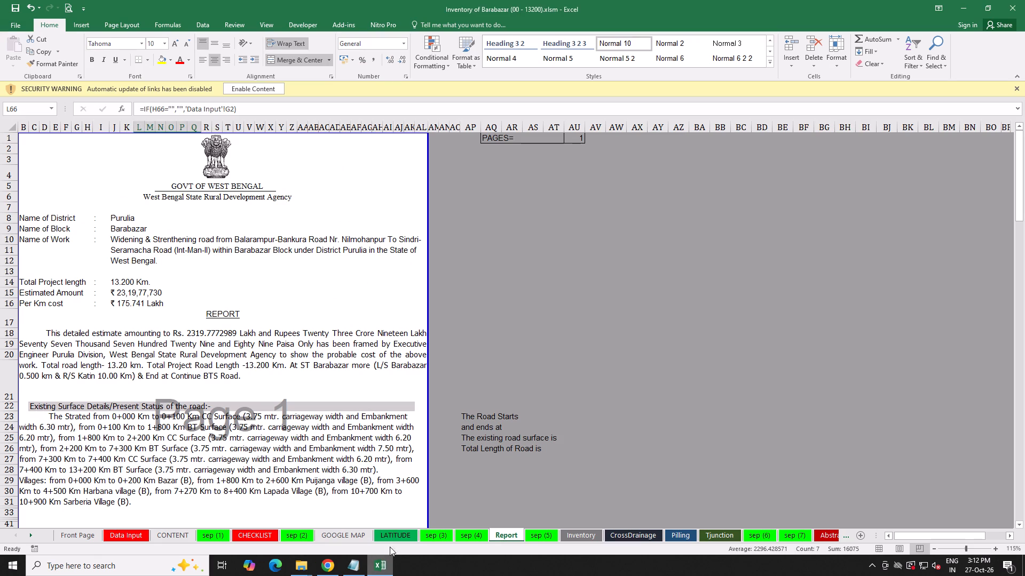
left_click(486, 399)
key("ctrl+z")
key("ctrl+z")
key("ctrl+z")
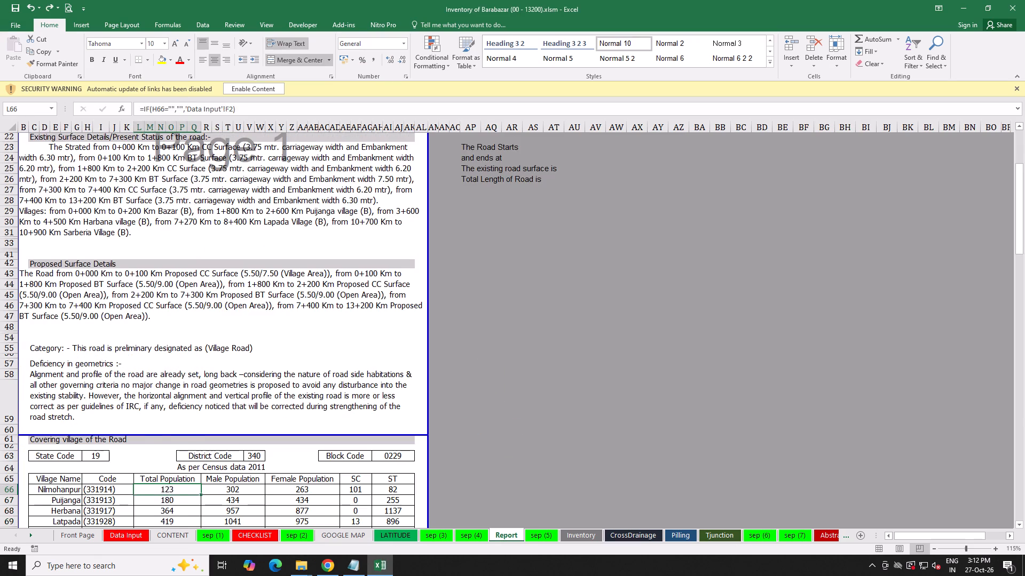
key("ctrl+z")
key("ctrl+z")
key("ctrl+z")
key("ctrl+z")
key("ctrl+z")
key("ctrl+z")
key("ctrl+z")
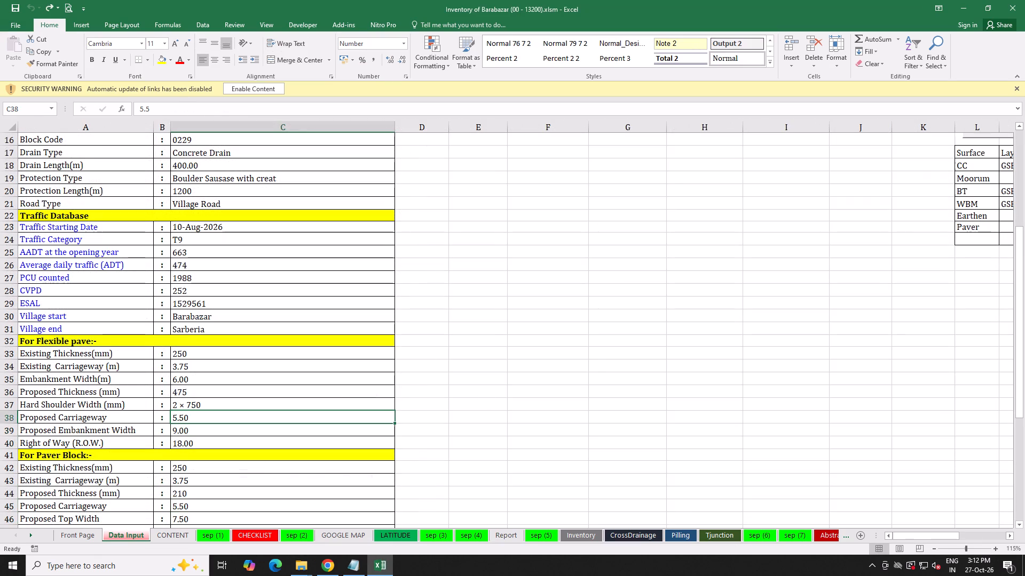
key("ctrl+z")
key("ctrl+z")
key("ctrl+z")
key("ctrl+z")
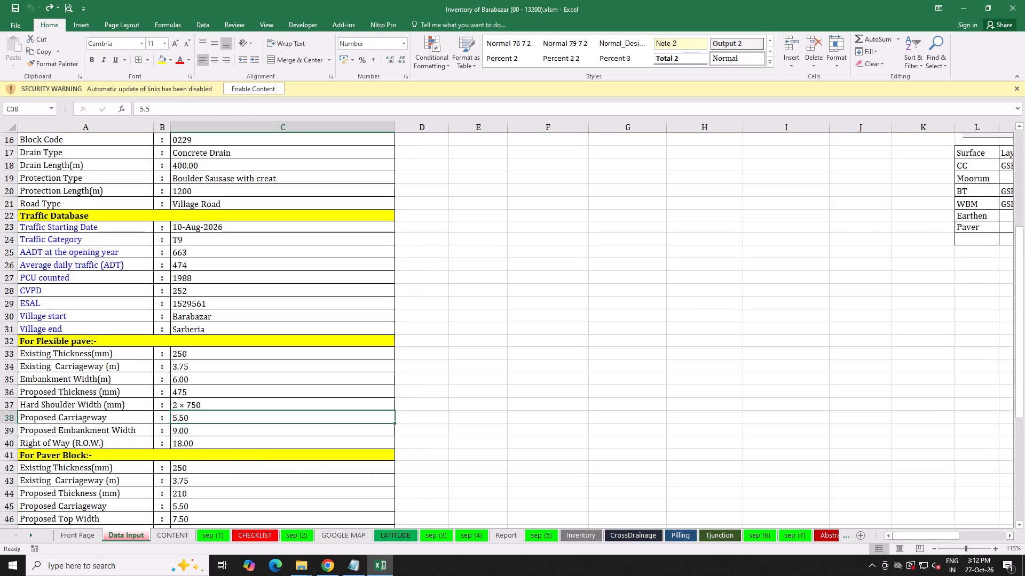
left_click(487, 396)
key("ctrl+z")
key("ctrl+z")
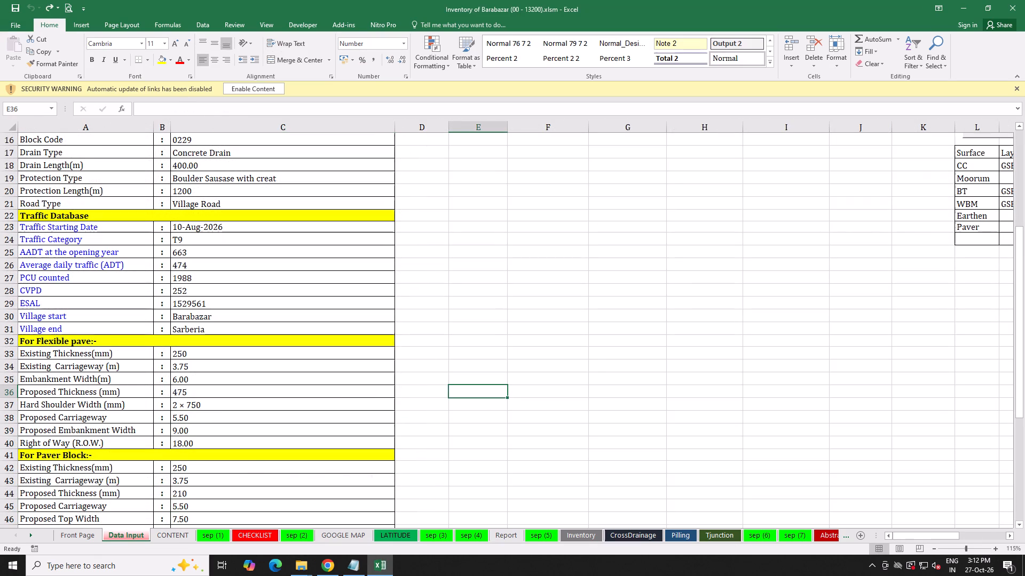
Return to File Explorer, look through the Purulia CAPEX 2026 folder and open the 1.Barabazar folder.
left_click(963, 4)
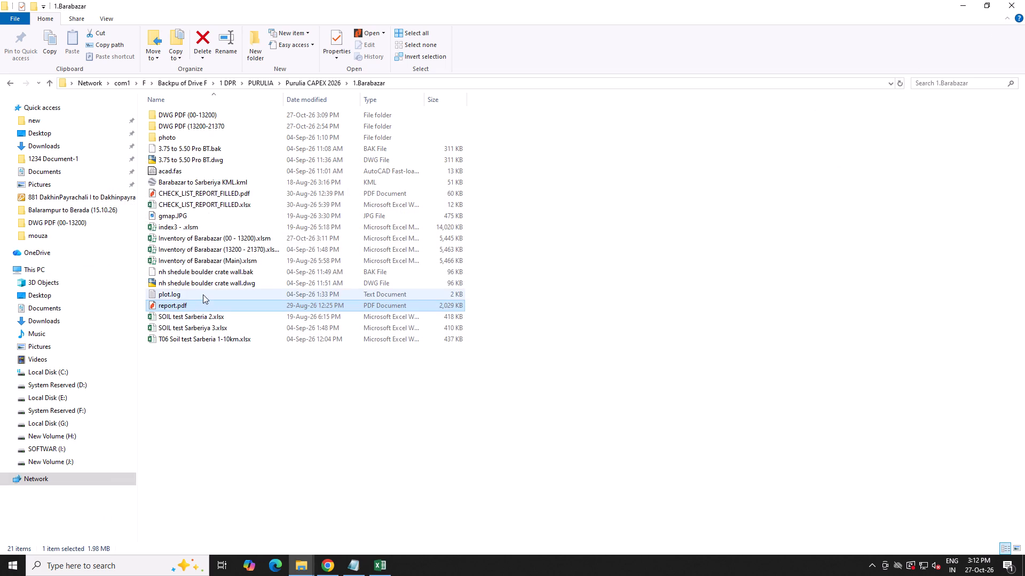
left_click(330, 81)
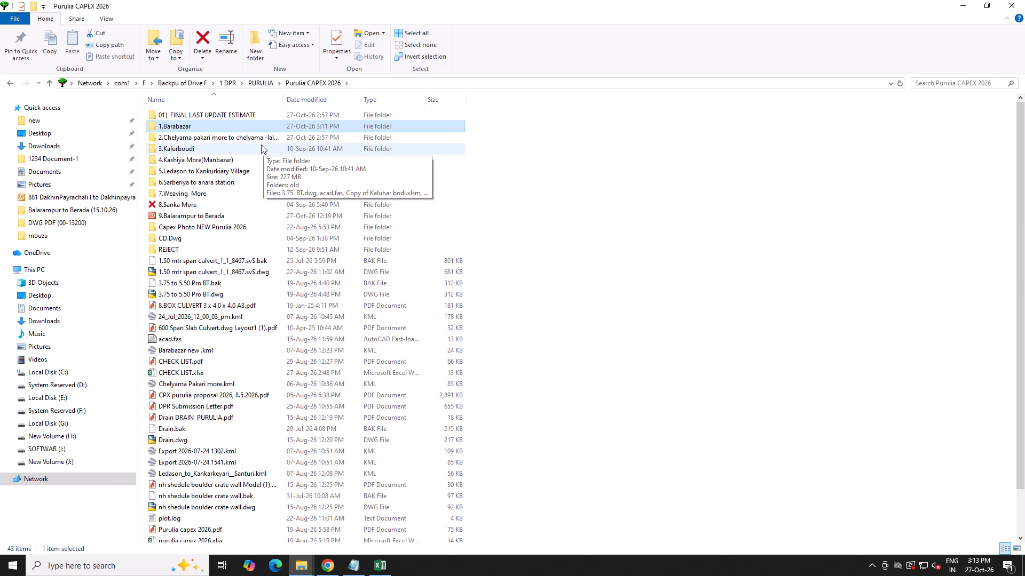
left_click(261, 144)
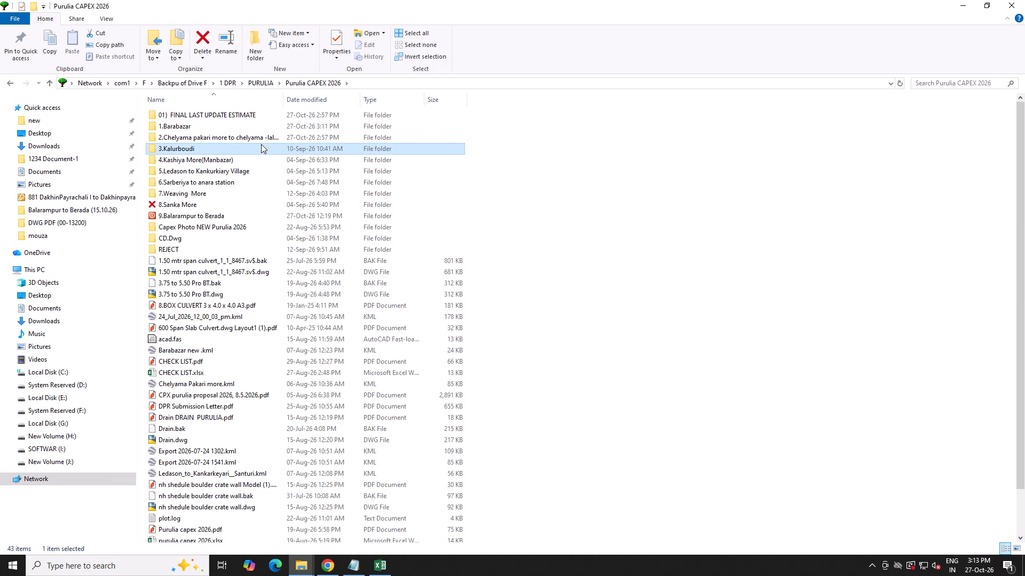
key("n")
key("n")
scroll(257, 212, "up", 3)
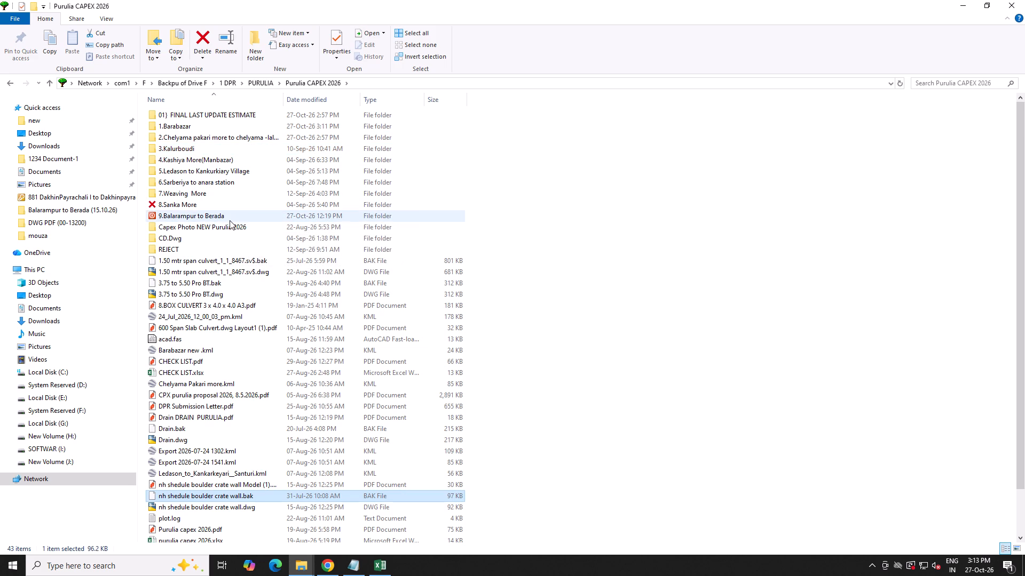
double_click(178, 125)
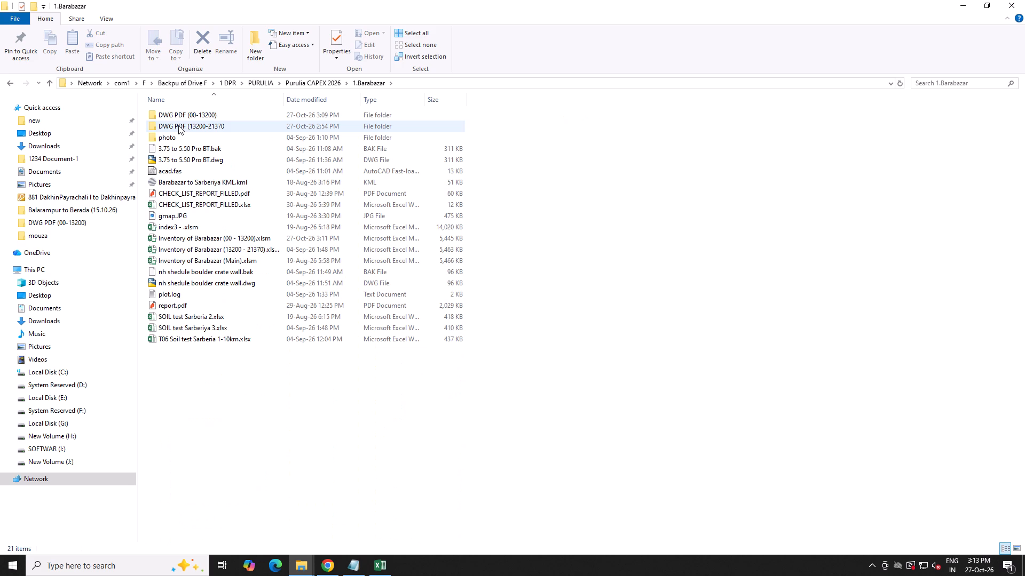
Look through New folder in 01) FINAL LAST UPDATE ESTIMATE and view the cost abstract in 1. EST Barabazar NH Sch.pdf, closing it again.
left_click(209, 308)
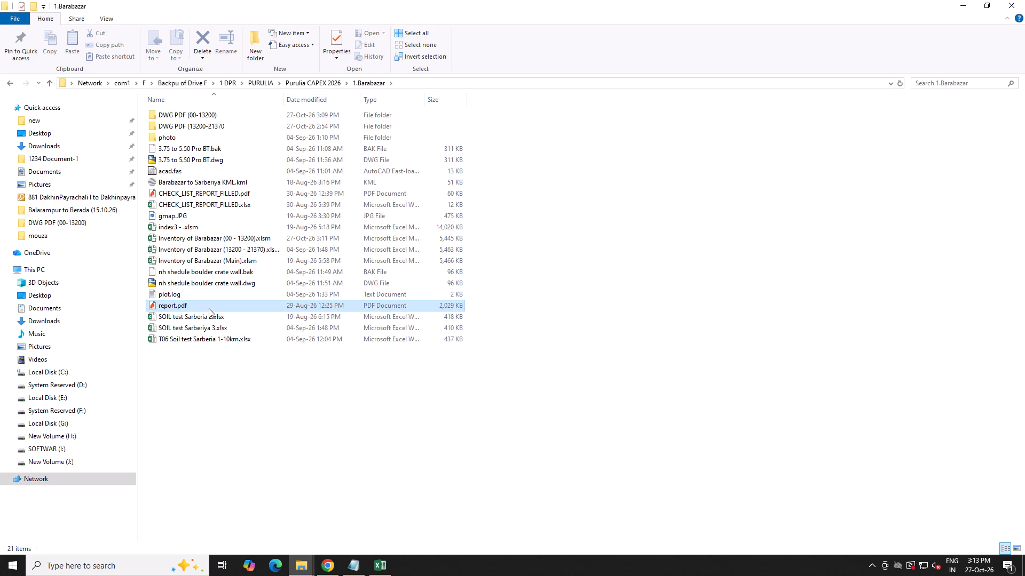
left_click(316, 86)
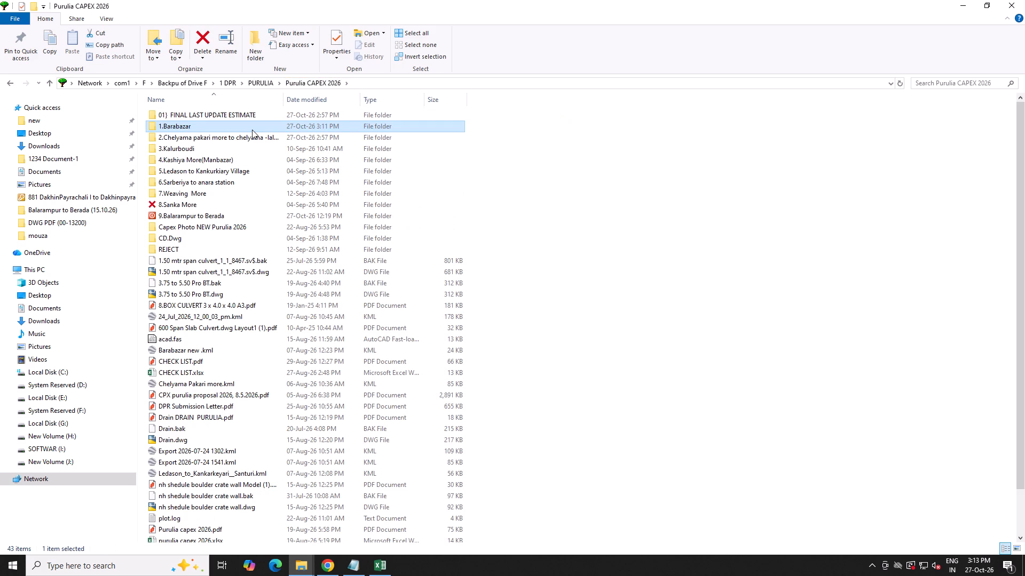
double_click(250, 114)
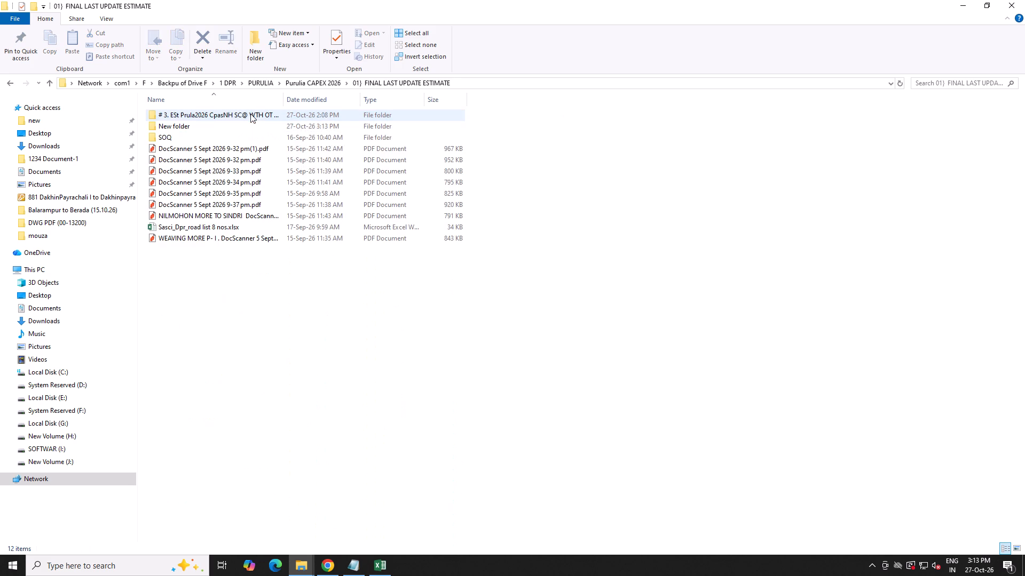
double_click(203, 128)
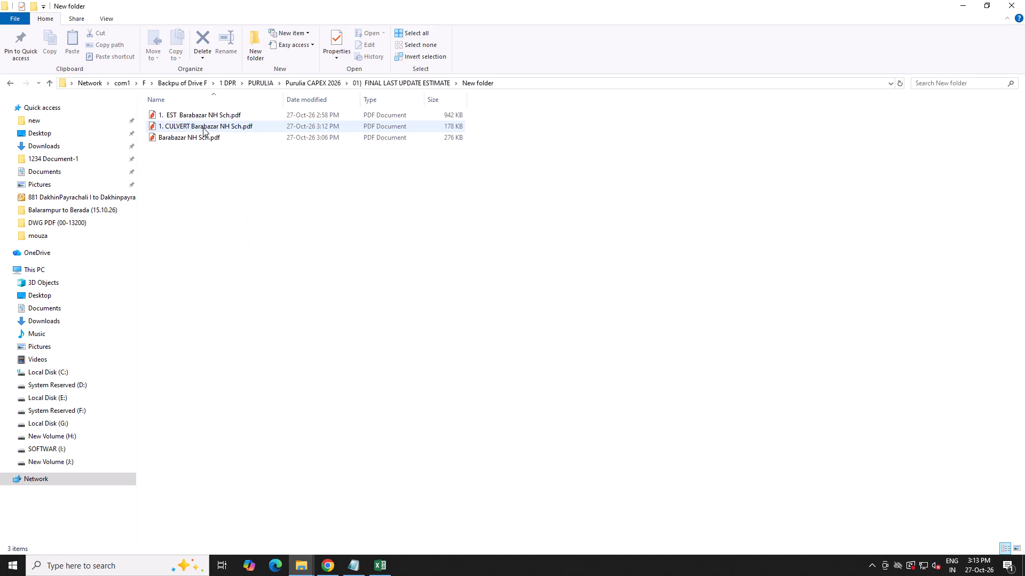
left_click(203, 127)
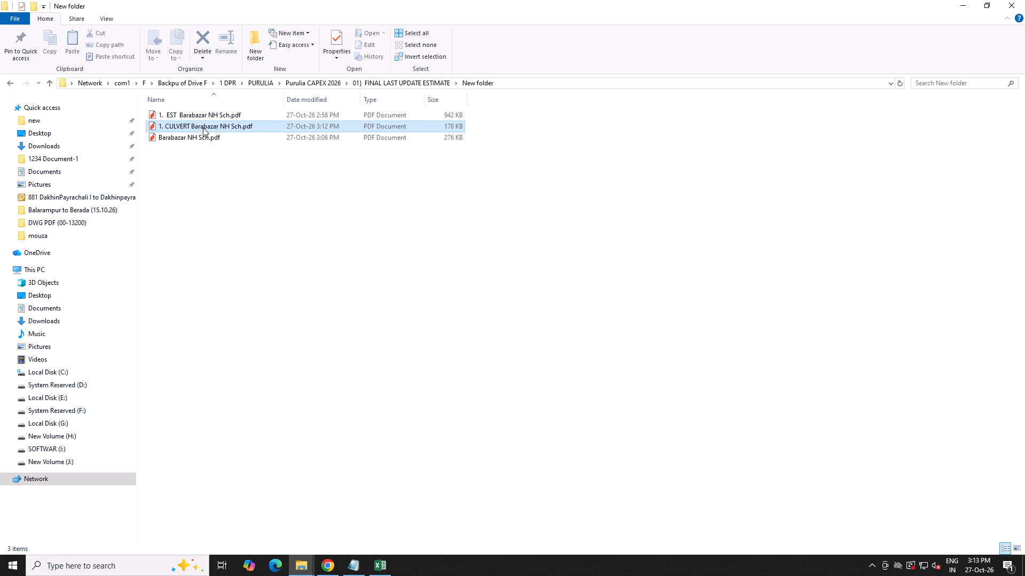
left_click(207, 119)
left_click(203, 138)
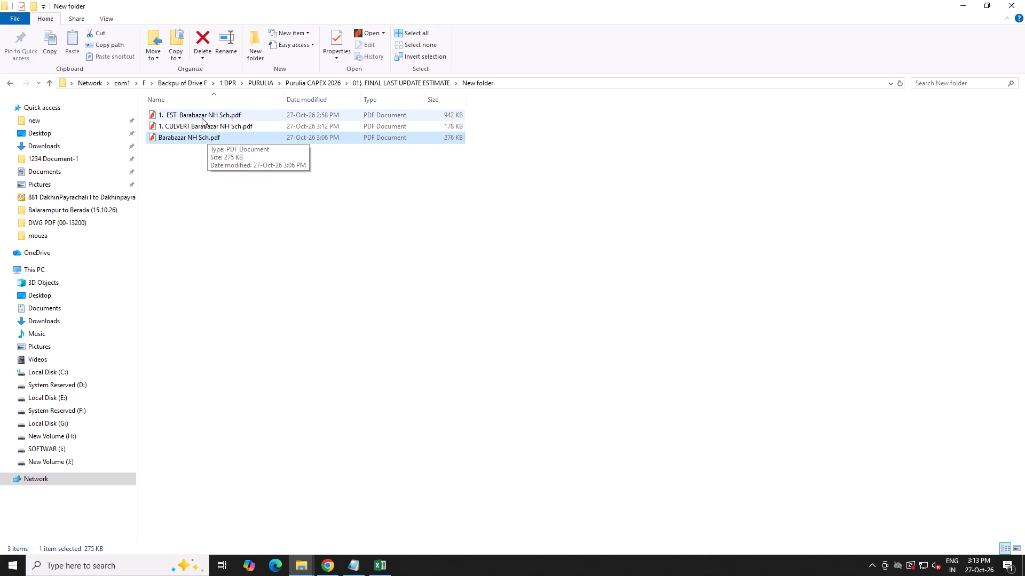
double_click(202, 118)
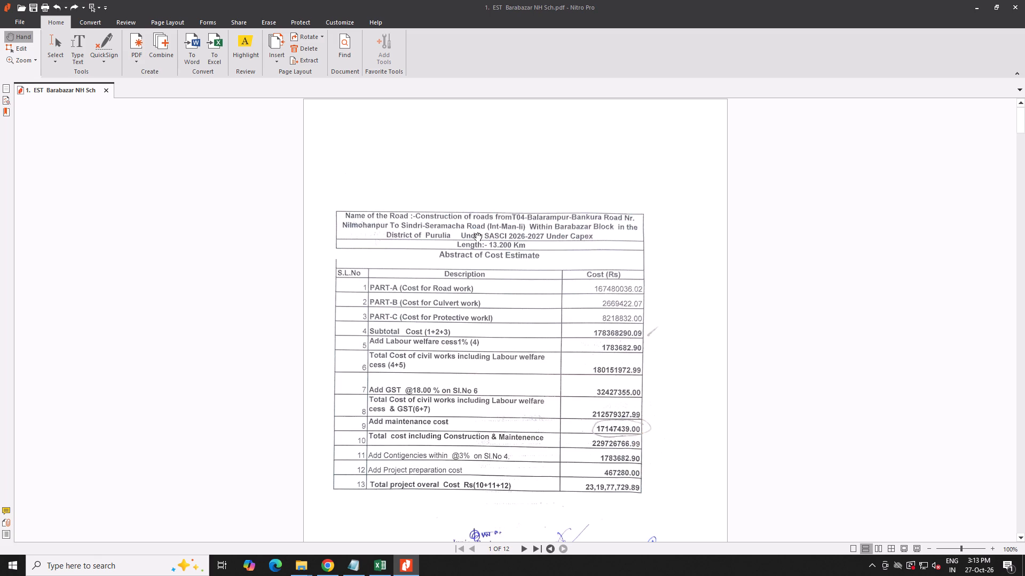
left_click(1019, 7)
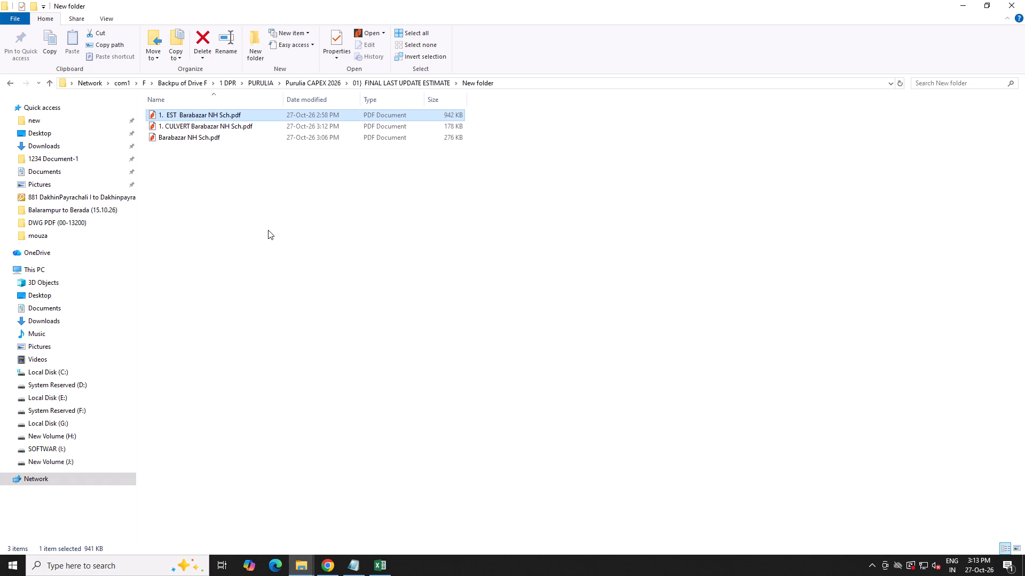
Return to 1.Barabazar, look into DWG PDF (00-13200), and open the borobazar.xlsm workbook from the photo folder.
left_click(427, 86)
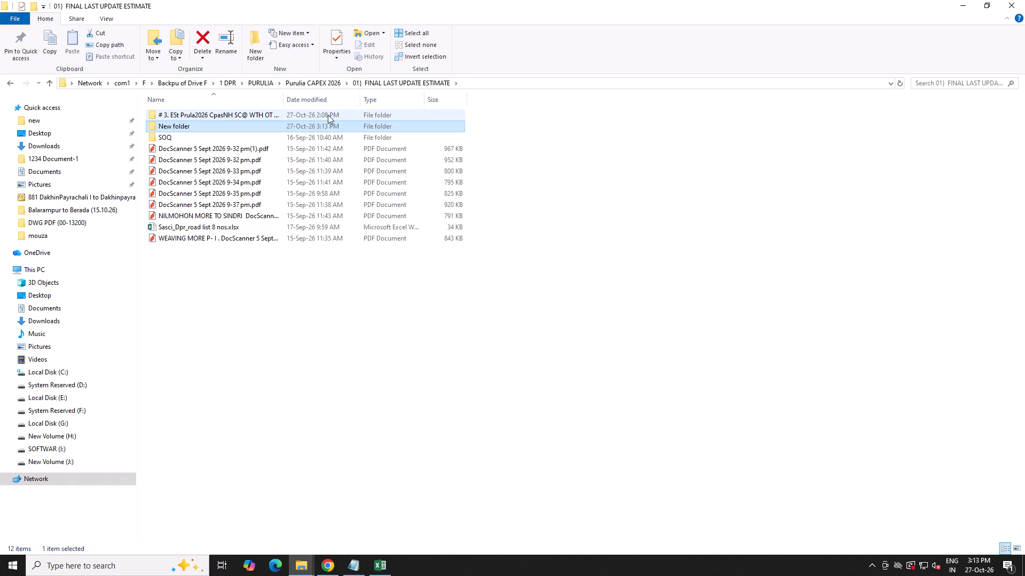
left_click(304, 84)
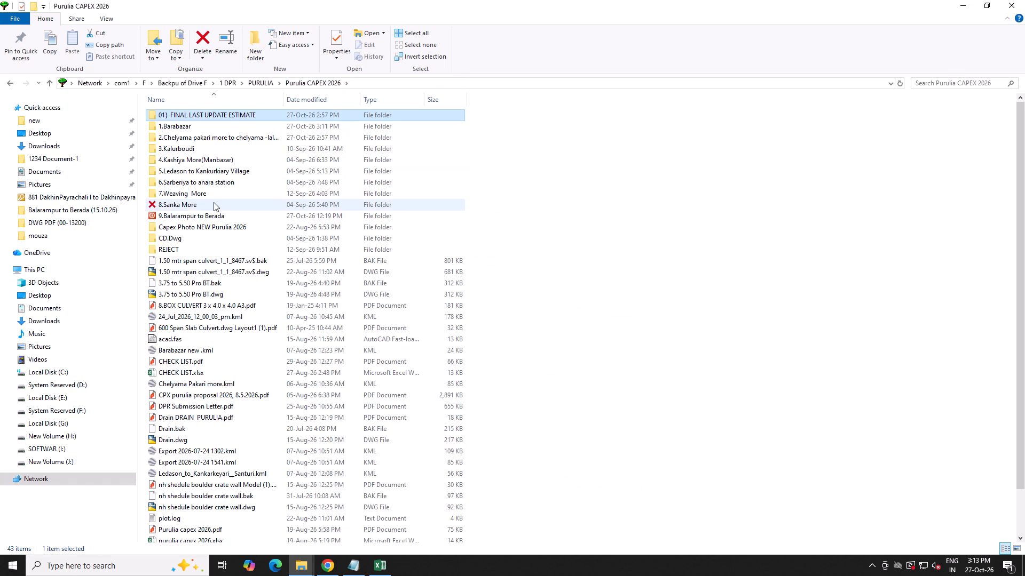
double_click(176, 125)
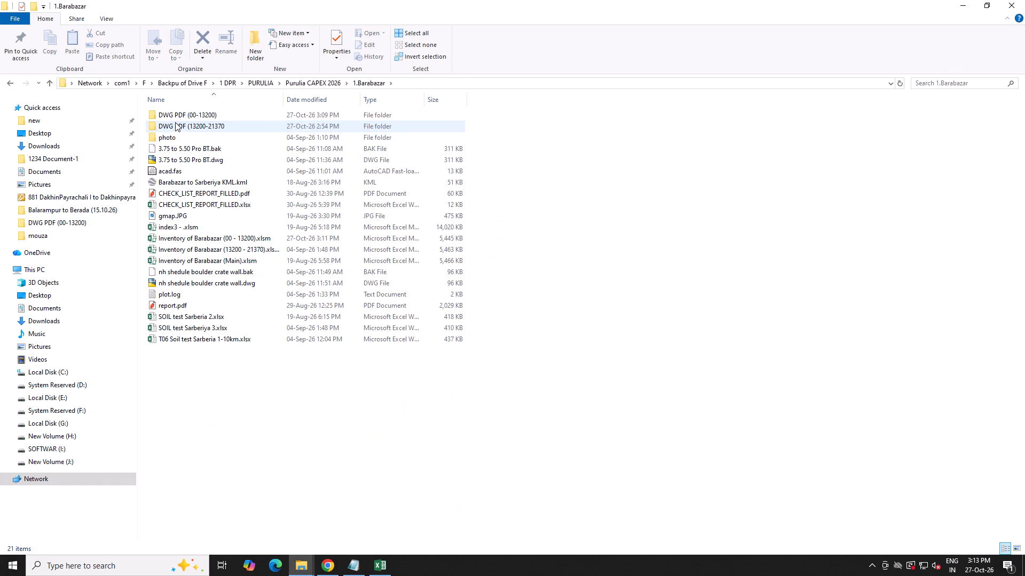
double_click(191, 114)
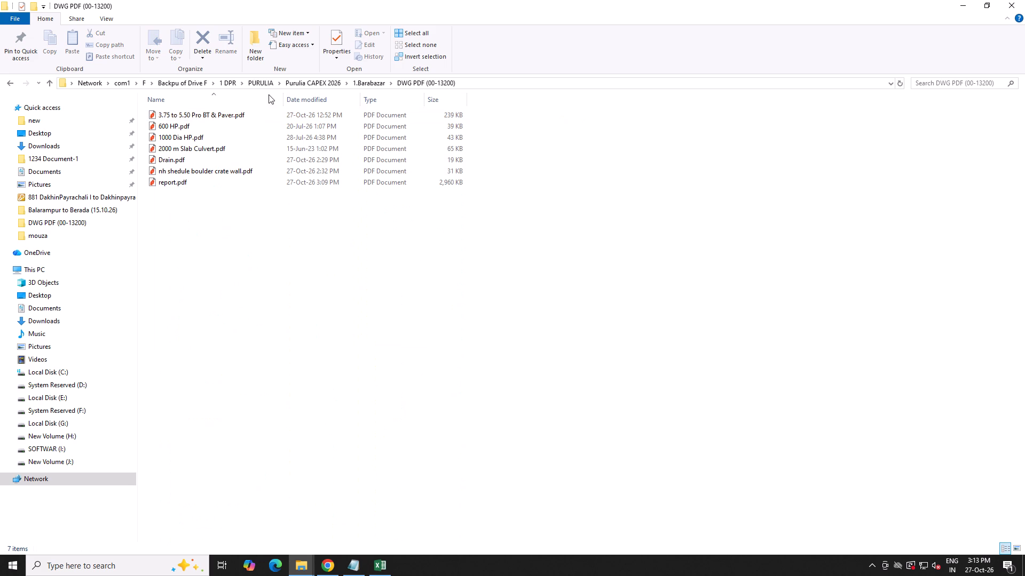
left_click(375, 82)
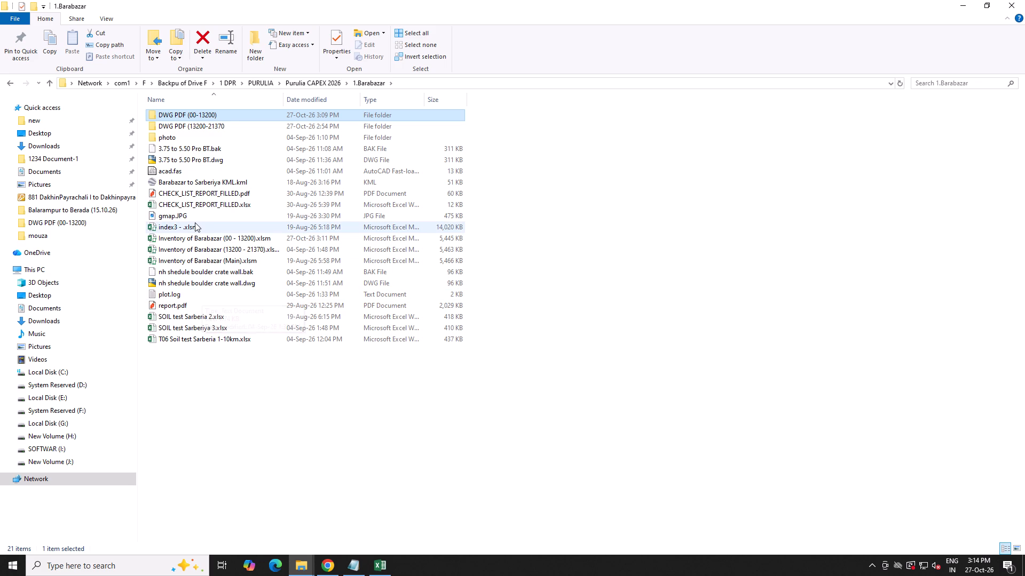
double_click(179, 140)
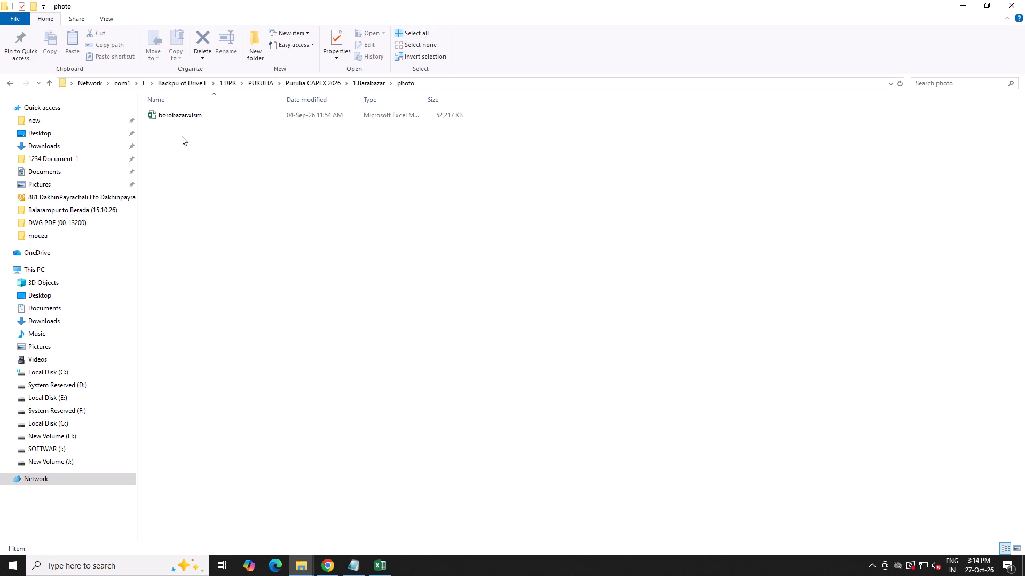
double_click(192, 114)
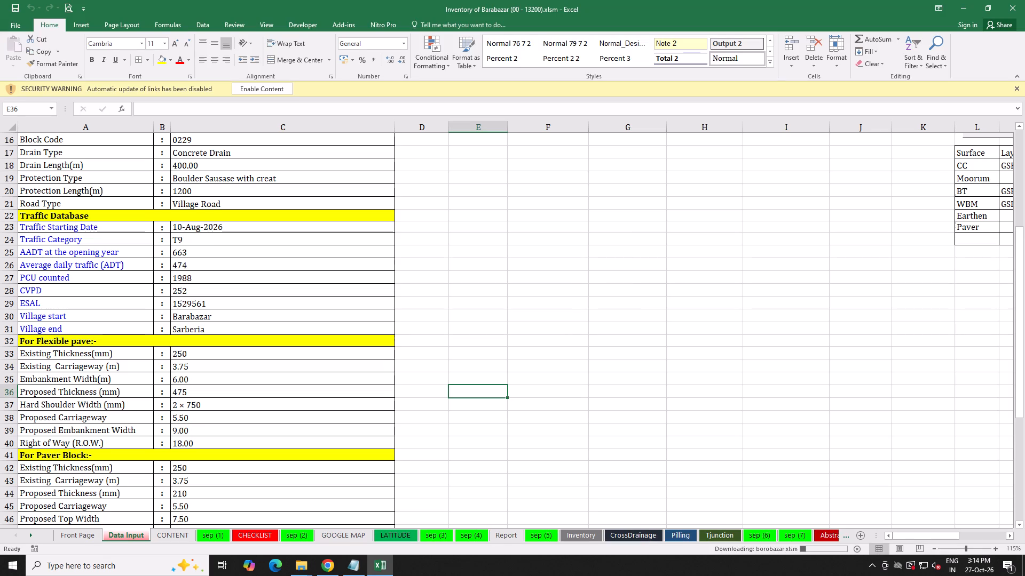
left_click(496, 232)
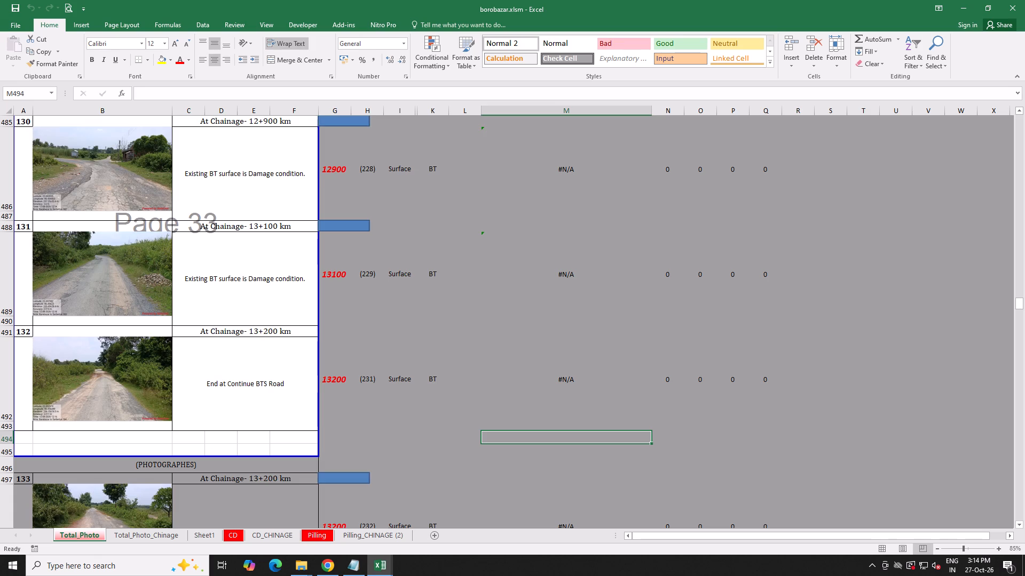
Examine the chainage photographs on the Total_Photo sheet and page through them in the print preview.
scroll(247, 390, "up", 15)
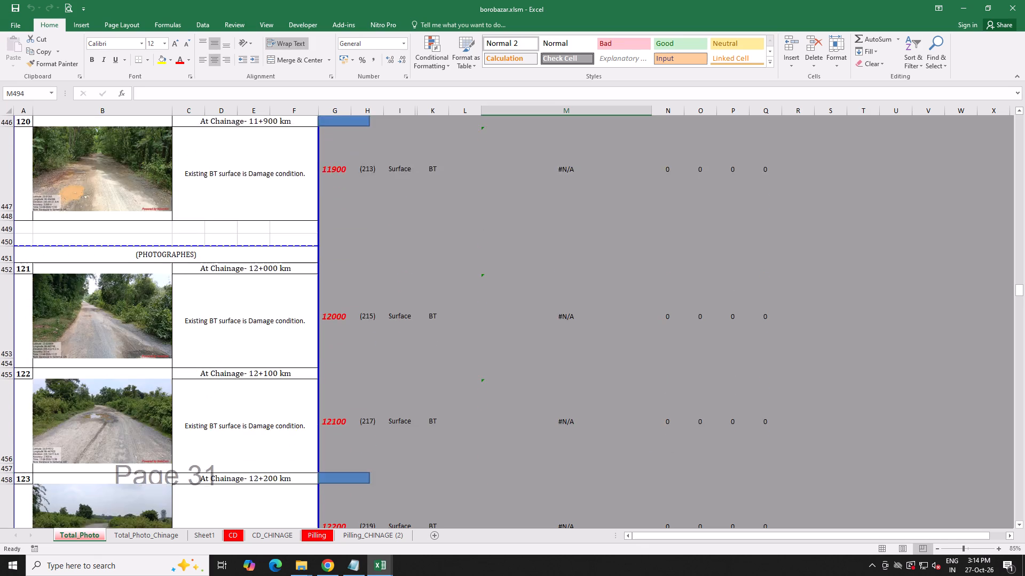
scroll(254, 384, "up", 9)
left_click(63, 4)
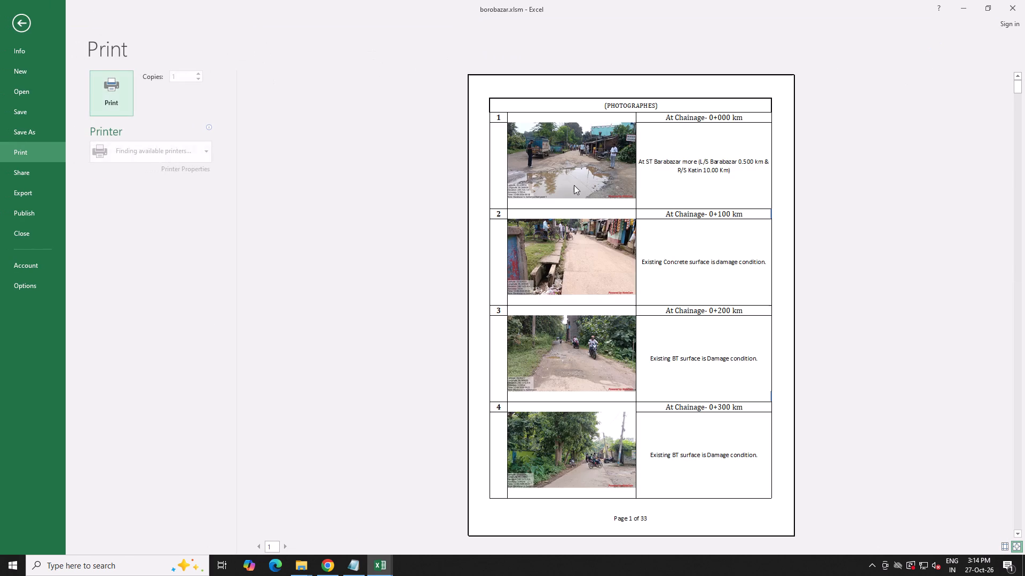
left_click(574, 185)
scroll(476, 350, "up", 5)
scroll(477, 352, "down", 20)
scroll(477, 352, "down", 3)
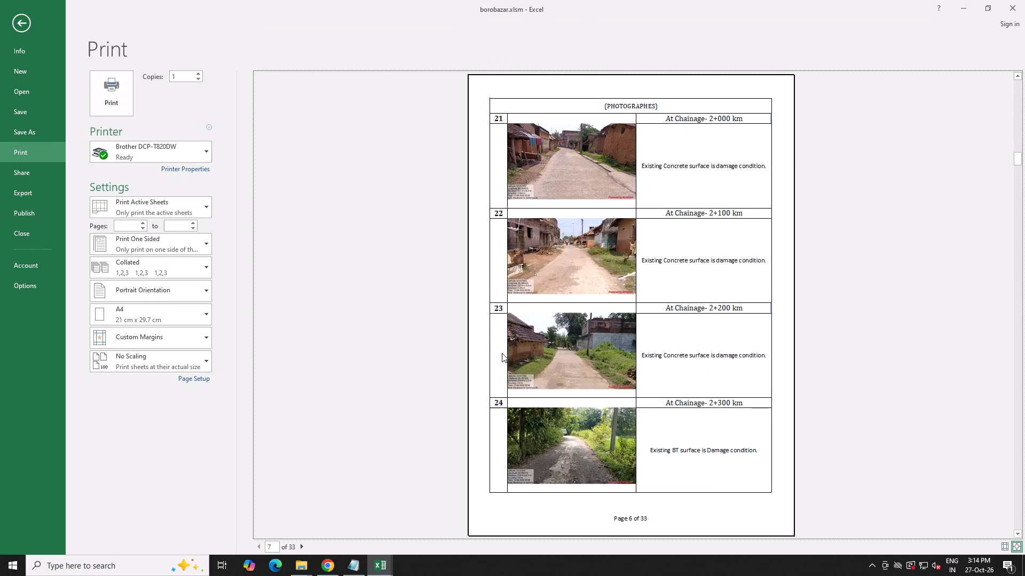
scroll(502, 353, "down", 6)
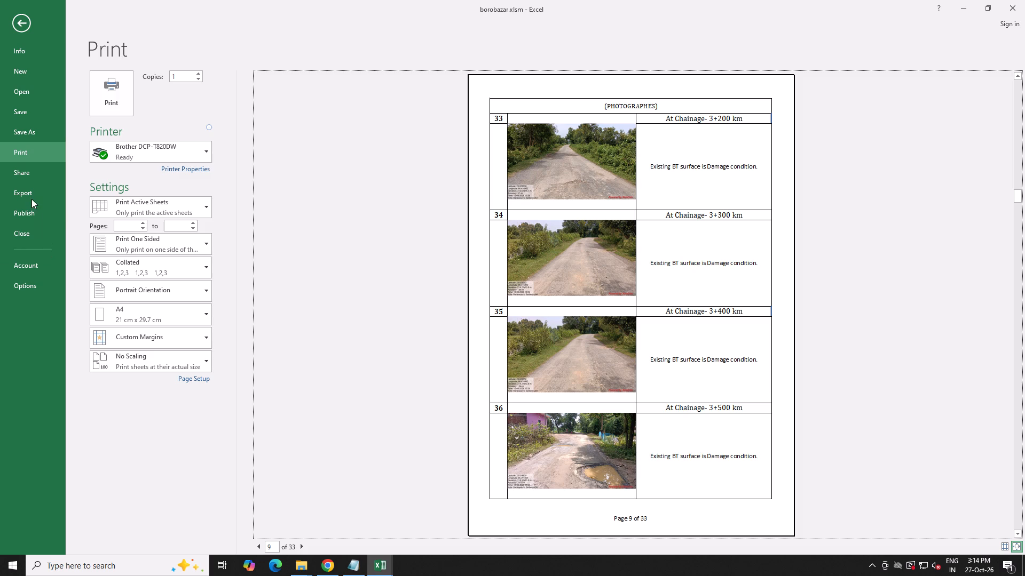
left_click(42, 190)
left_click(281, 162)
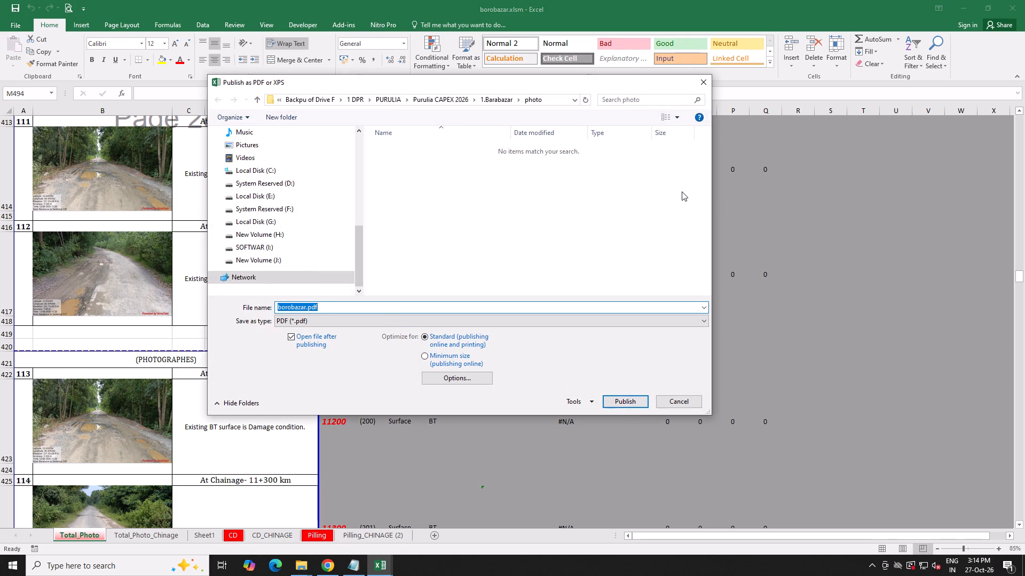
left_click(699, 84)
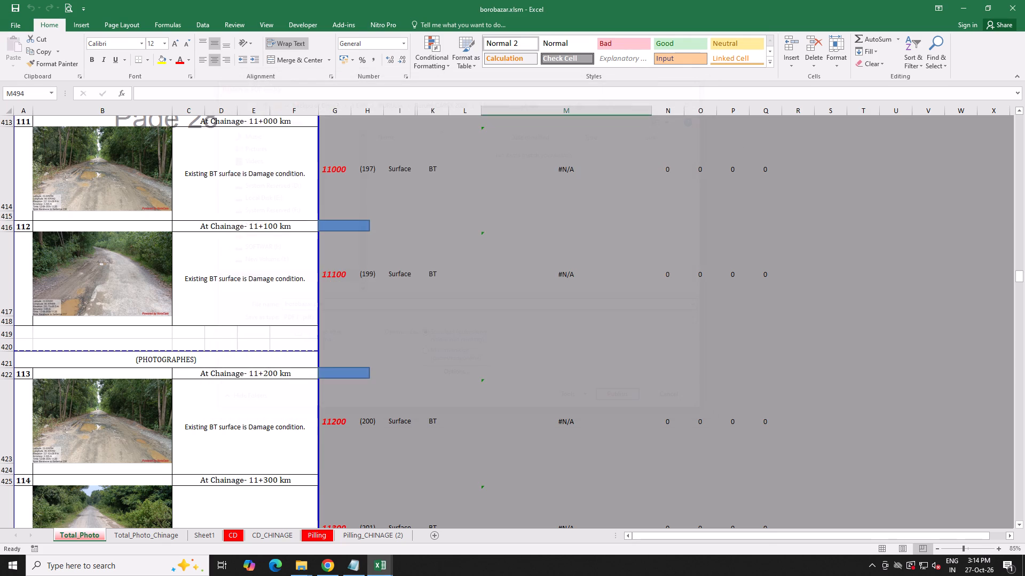
Hide the Total_Photo_Chinage, Sheet1 and CD_CHINAGE sheets, glancing over the culvert photographs on CD.
left_click(127, 534)
right_click(127, 534)
left_click(153, 498)
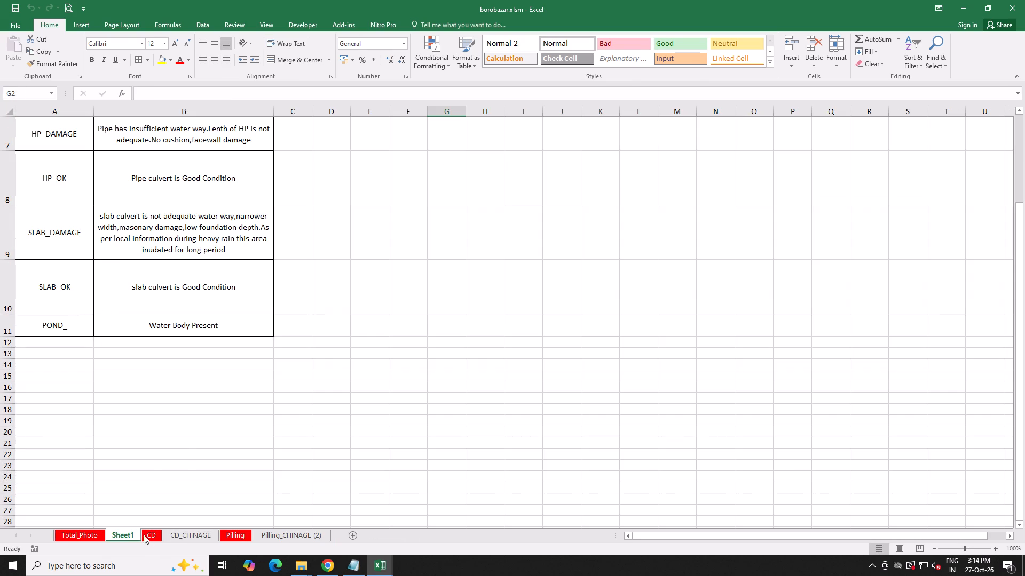
right_click(132, 533)
left_click(155, 499)
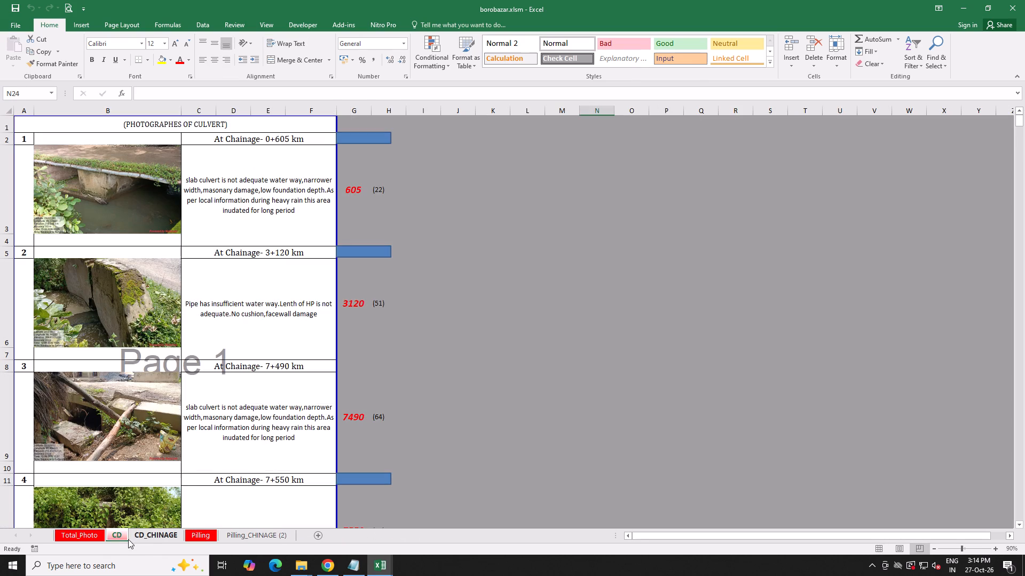
scroll(149, 526, "up", 5)
scroll(150, 526, "down", 5)
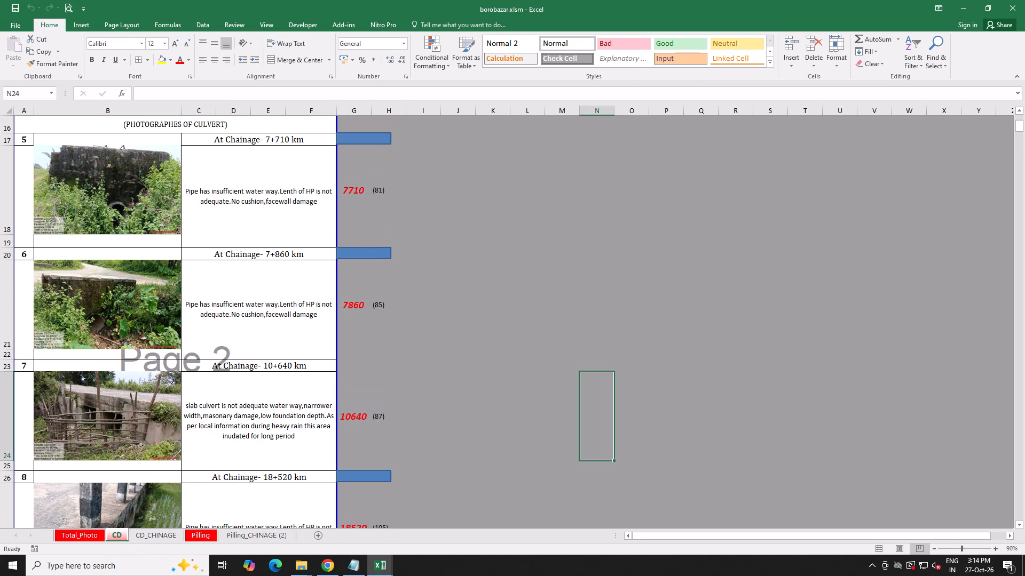
right_click(150, 535)
left_click(177, 498)
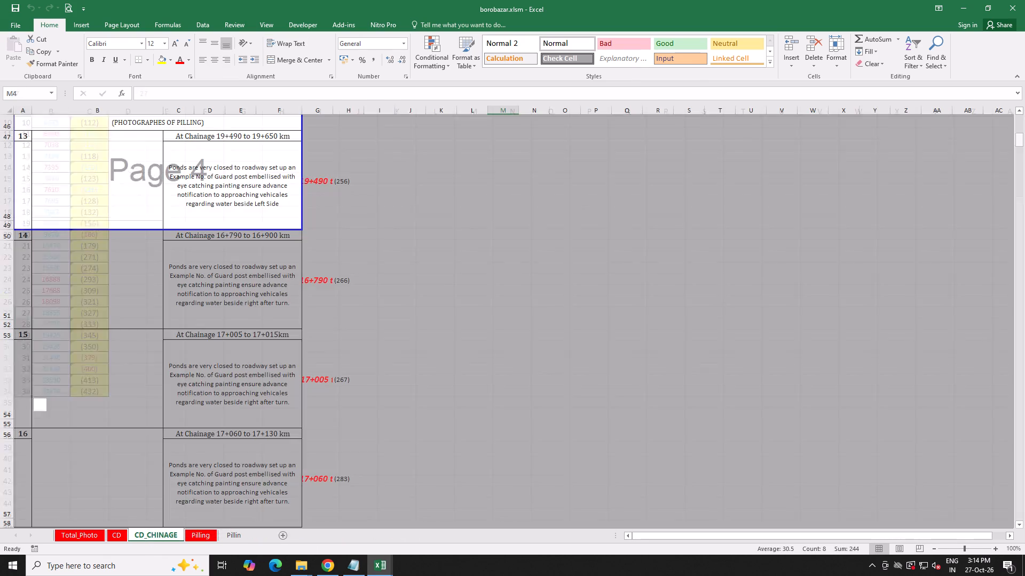
Examine the photographs and chainage ranges on the Pilling sheet and the end of the road section on Total_Photo.
scroll(172, 525, "up", 2)
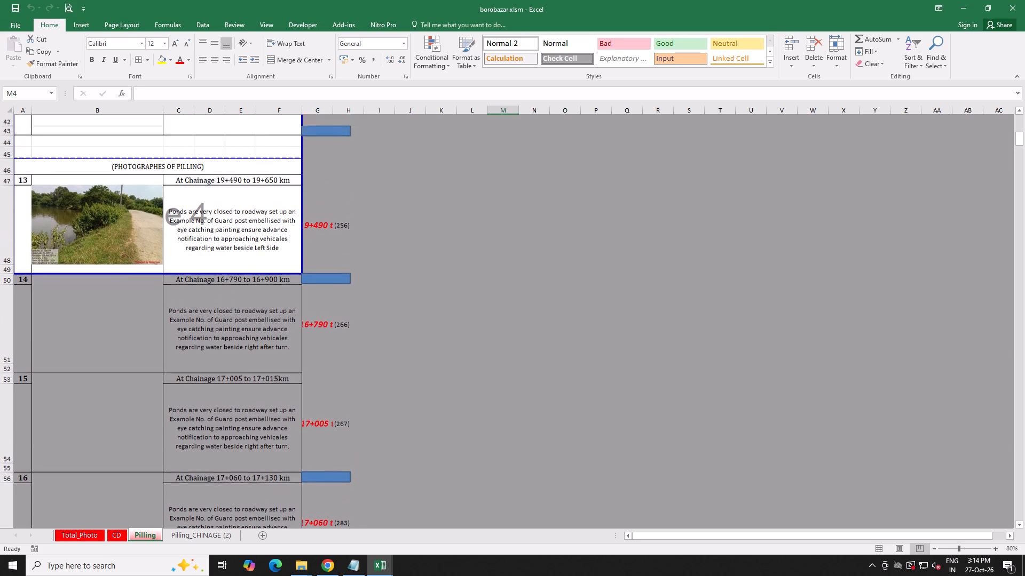
scroll(172, 525, "up", 2)
left_click(82, 536)
scroll(286, 427, "down", 8)
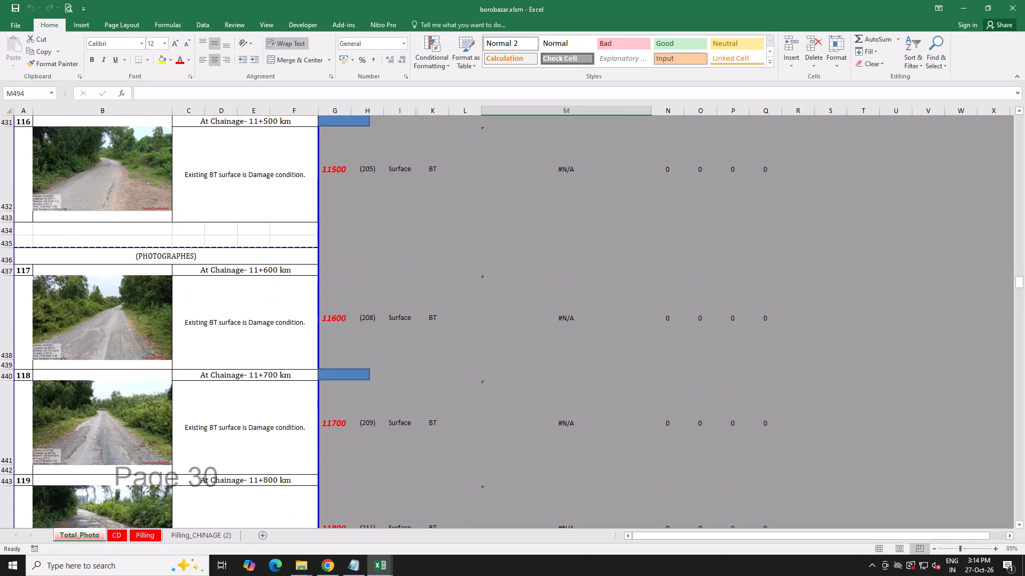
scroll(288, 426, "down", 20)
scroll(288, 426, "down", 8)
scroll(287, 436, "up", 7)
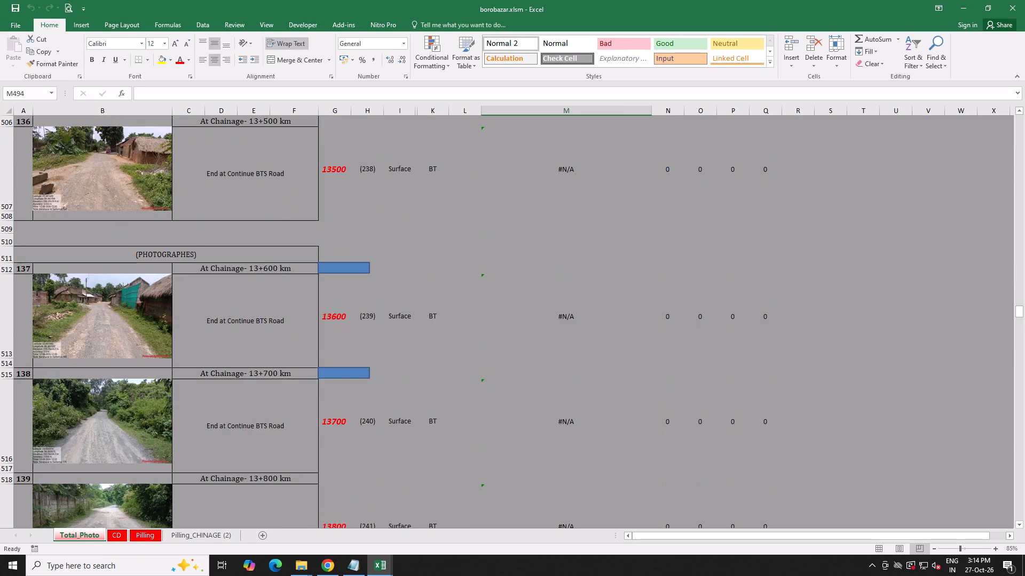
scroll(287, 435, "up", 4)
left_click(155, 535)
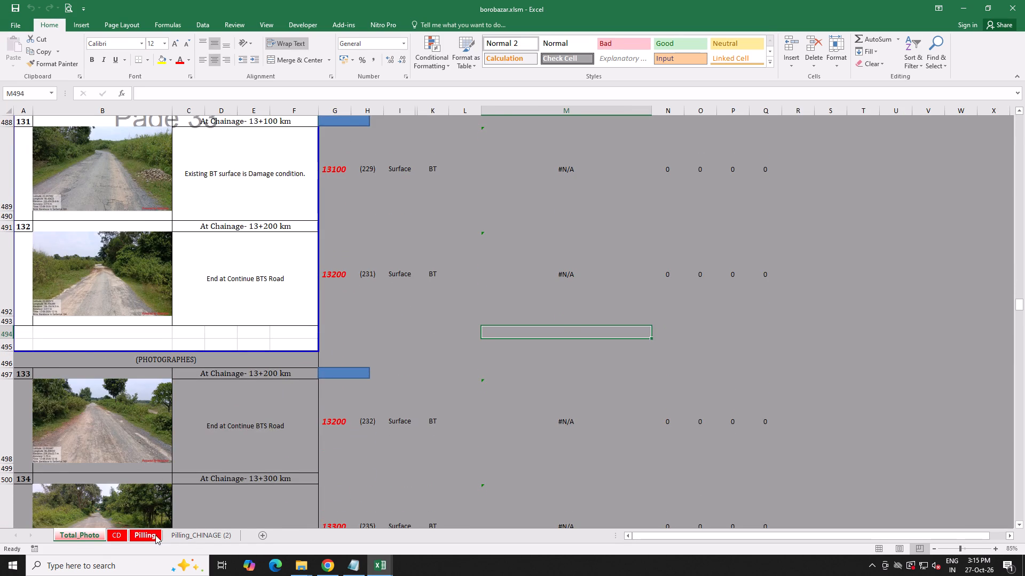
scroll(155, 533, "up", 19)
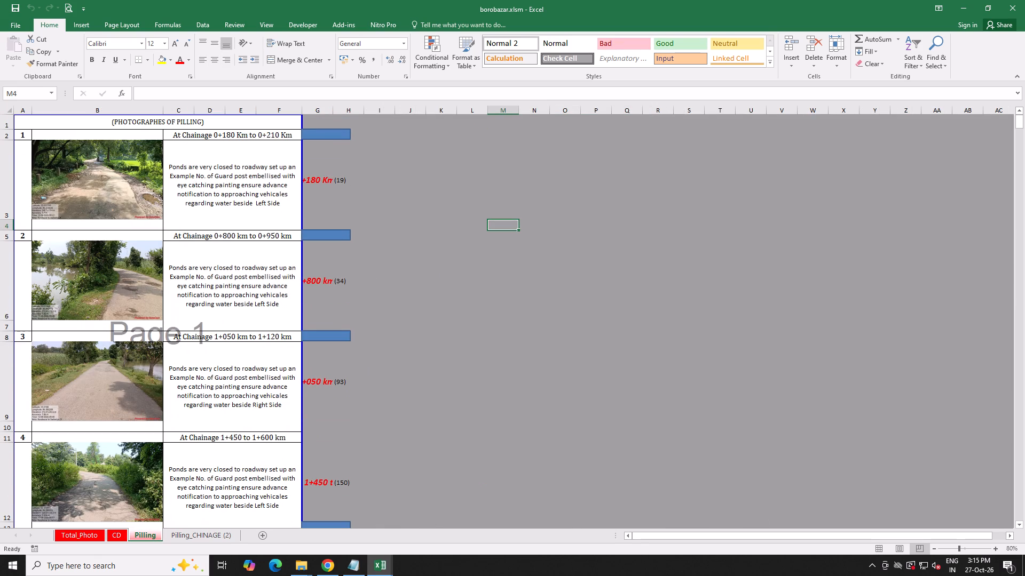
scroll(159, 520, "up", 2)
scroll(159, 520, "down", 1)
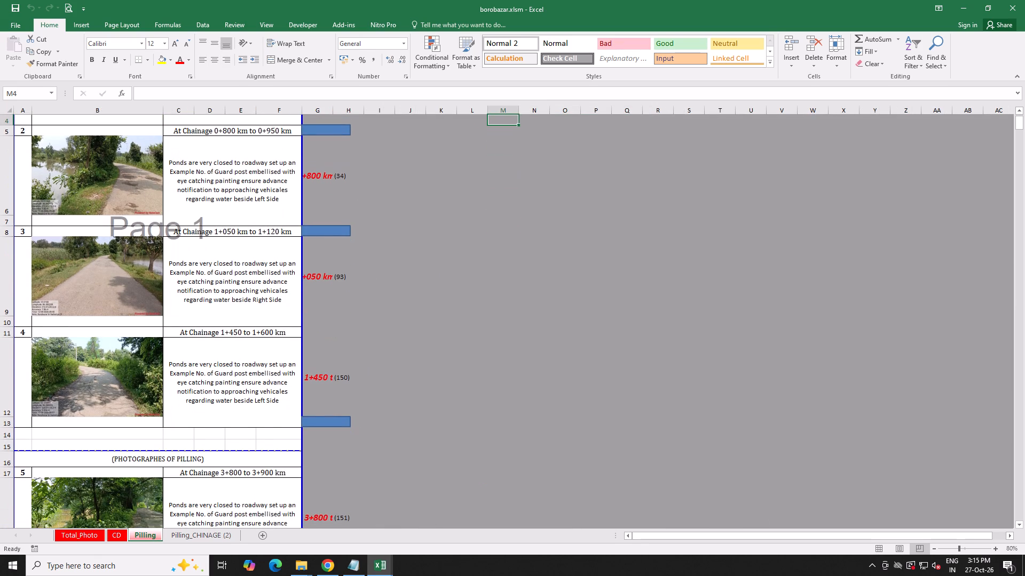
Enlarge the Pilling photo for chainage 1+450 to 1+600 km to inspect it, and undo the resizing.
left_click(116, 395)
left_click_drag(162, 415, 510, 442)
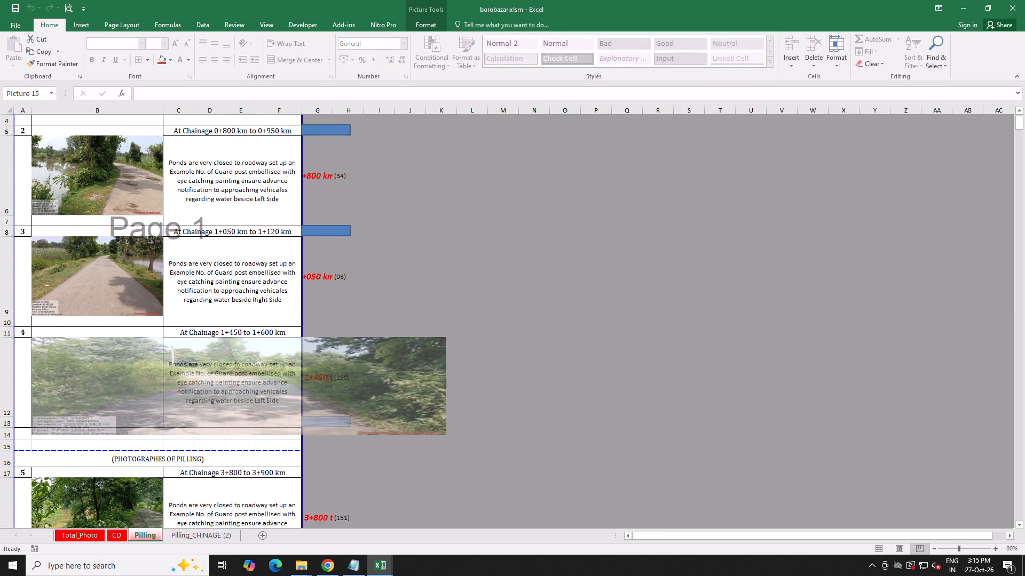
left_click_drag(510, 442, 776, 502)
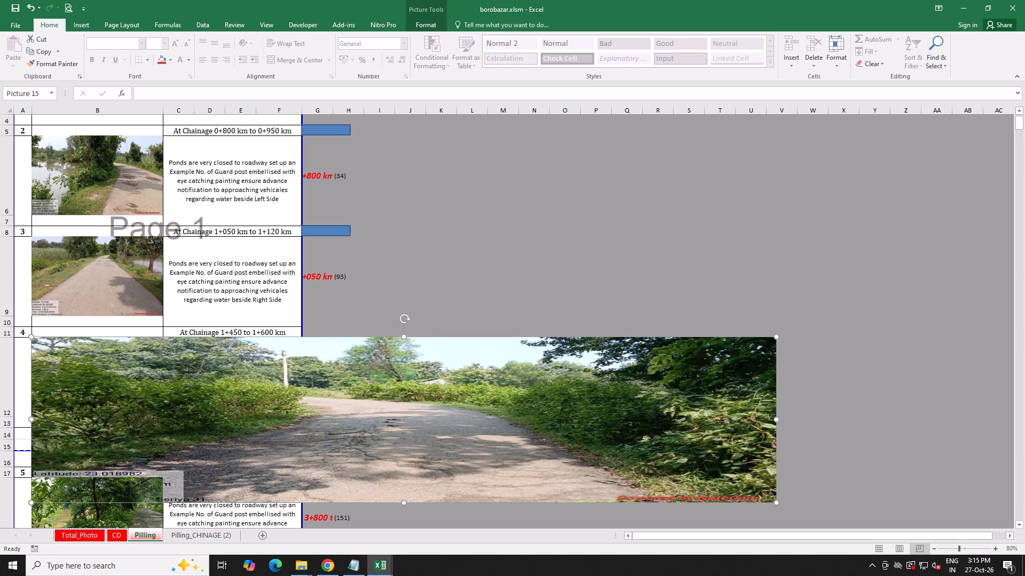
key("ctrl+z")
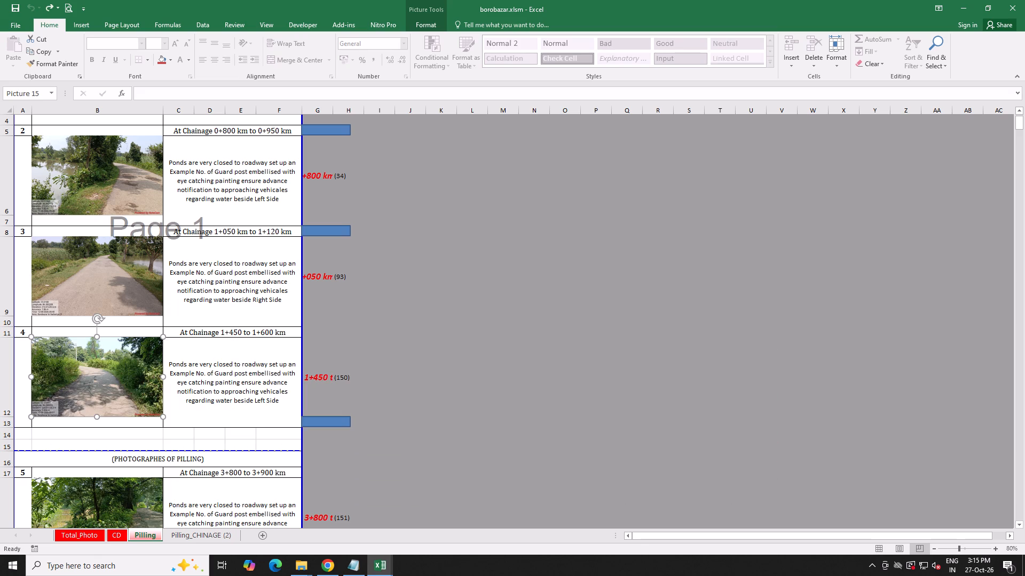
Examine the pond-side photographs and their chainage ranges across the printed pages of the Pilling sheet.
scroll(436, 455, "up", 4)
scroll(436, 455, "down", 3)
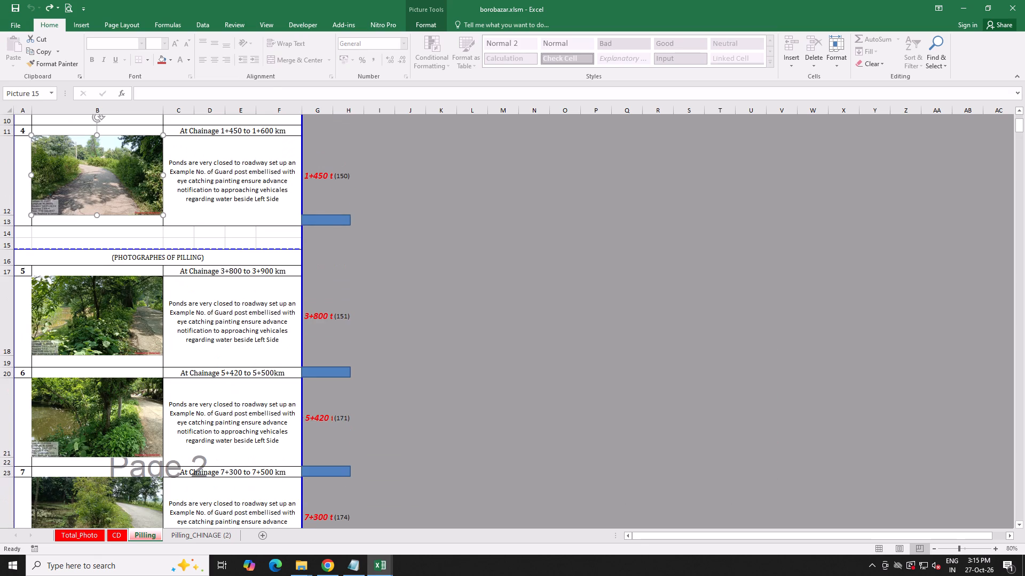
scroll(436, 455, "up", 1)
scroll(436, 455, "down", 3)
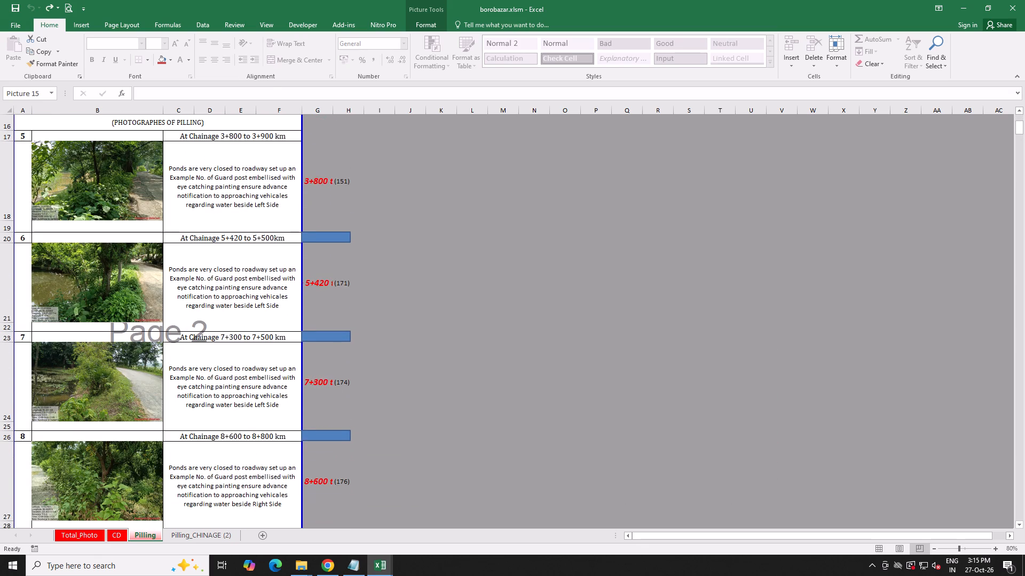
scroll(133, 411, "down", 7)
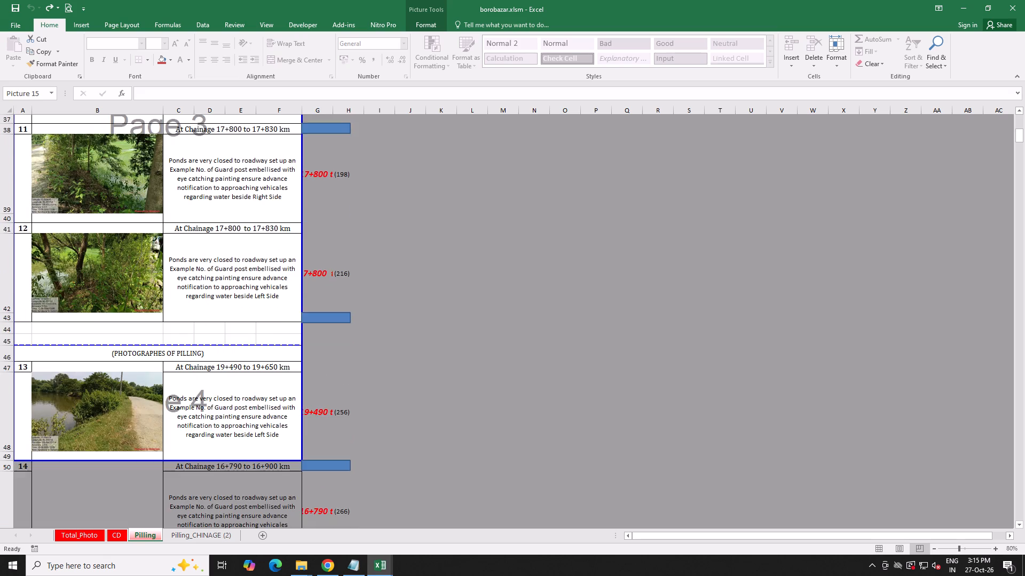
scroll(133, 410, "up", 3)
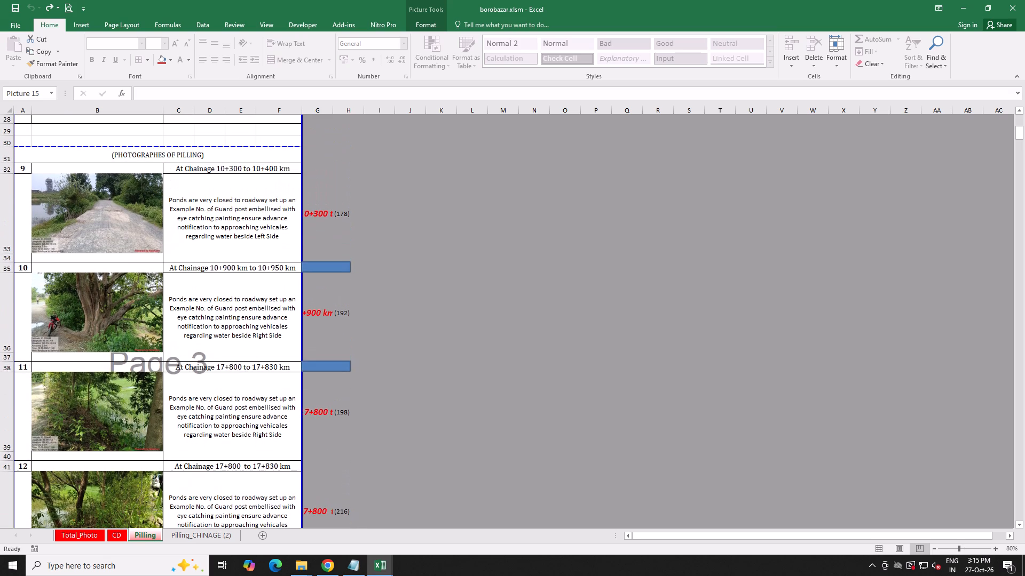
scroll(133, 410, "up", 1)
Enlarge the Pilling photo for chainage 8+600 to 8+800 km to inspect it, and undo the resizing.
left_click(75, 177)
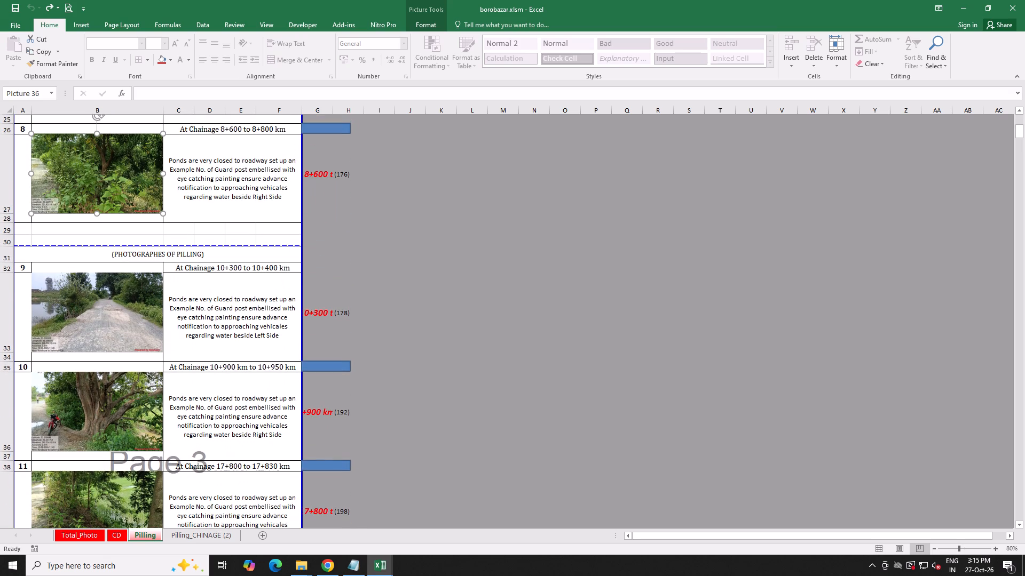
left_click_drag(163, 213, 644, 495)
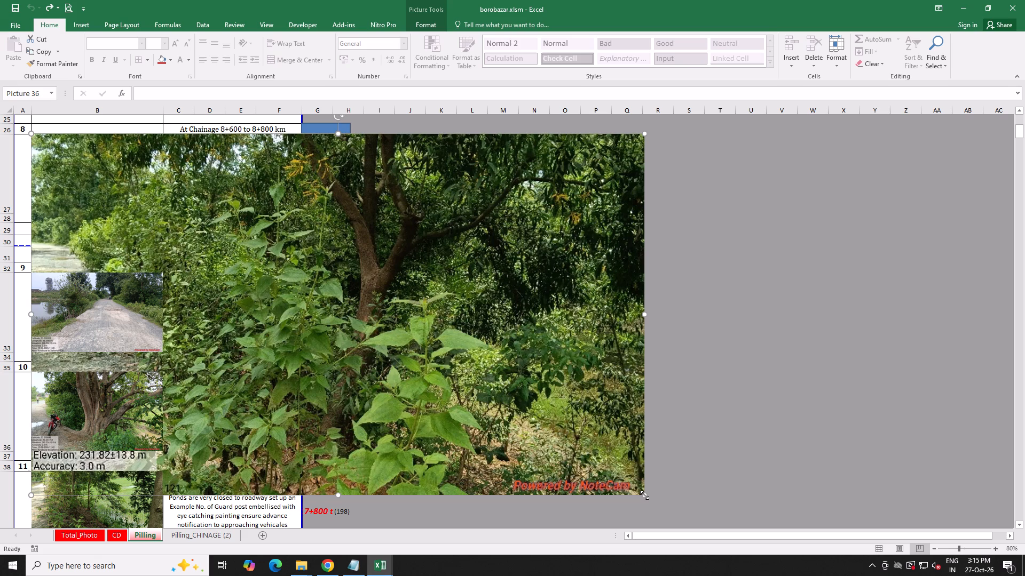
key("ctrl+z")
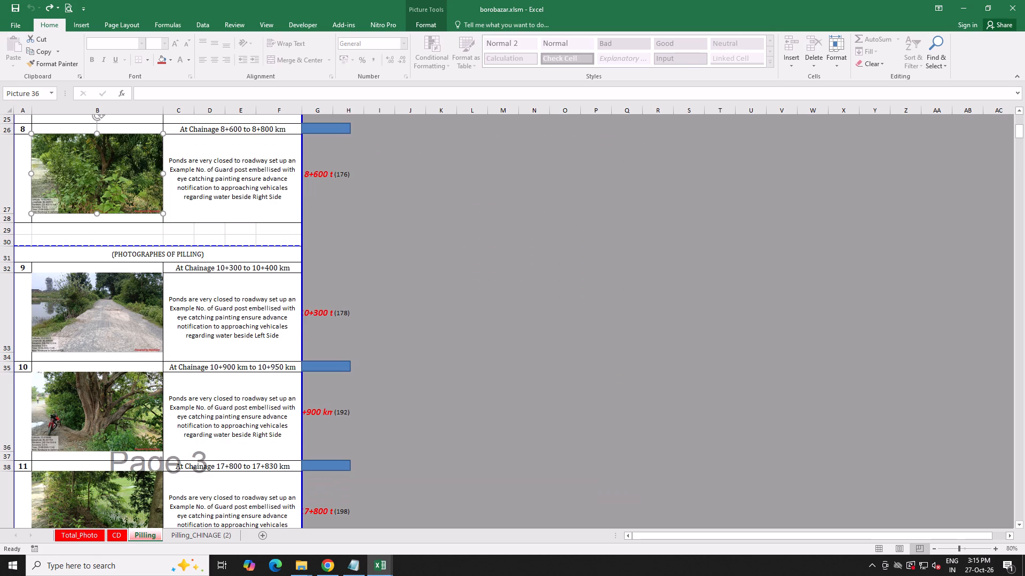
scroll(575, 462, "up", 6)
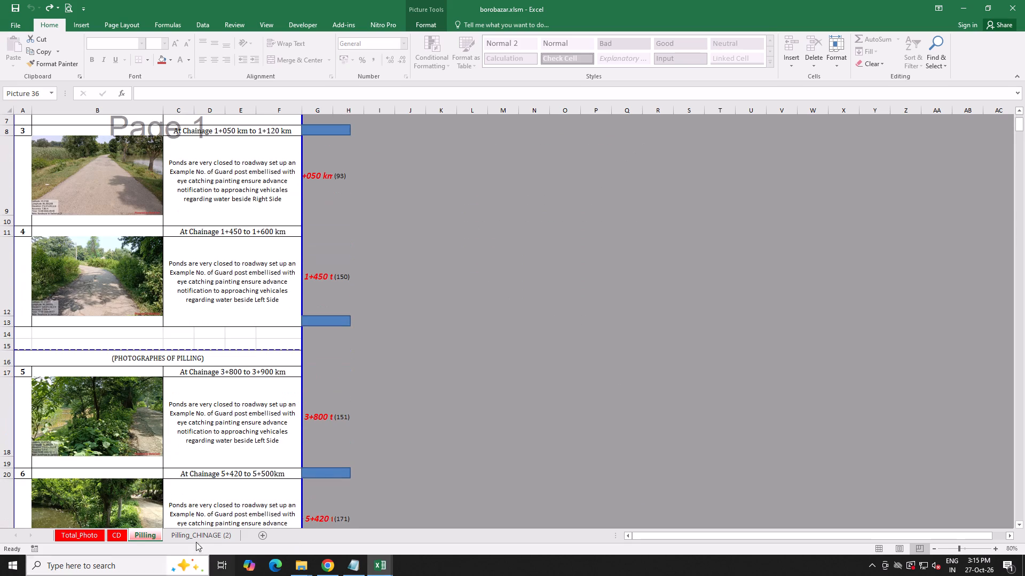
Hide the Pilling_CHINAGE (2) and Pilling sheets, leaving only Total_Photo and CD visible.
left_click(120, 534)
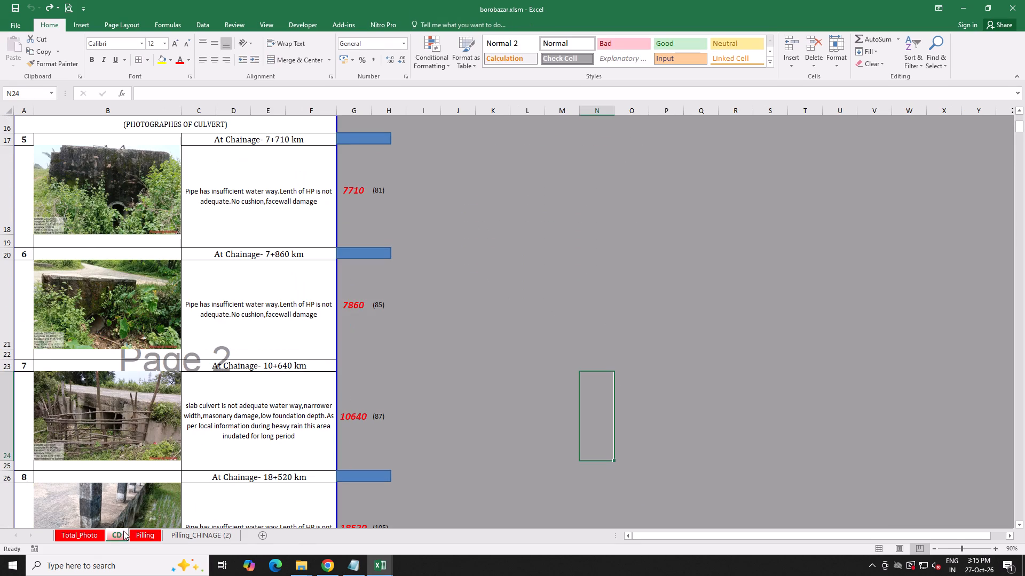
left_click(152, 537)
left_click(183, 531)
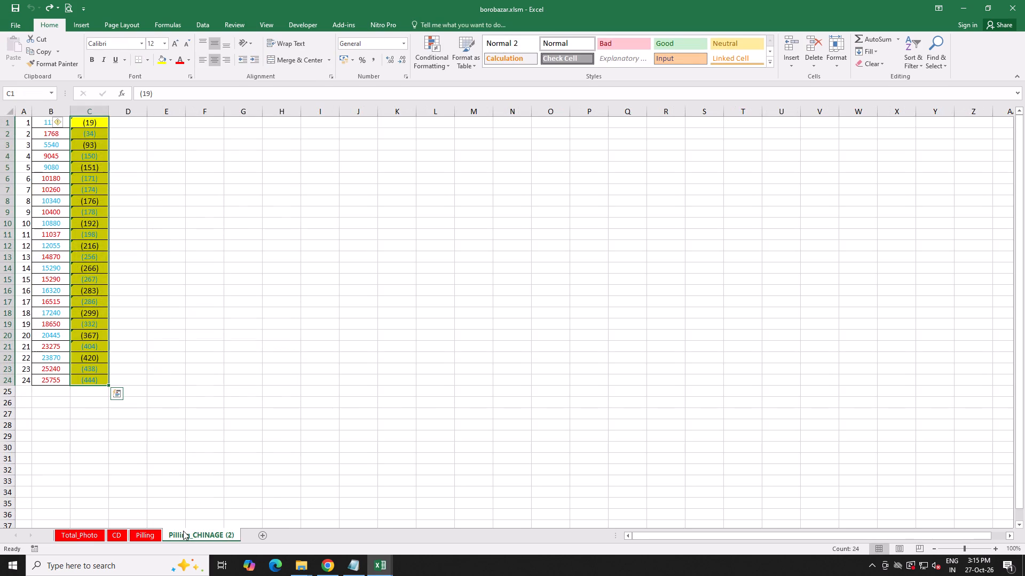
right_click(184, 530)
left_click(210, 491)
right_click(143, 536)
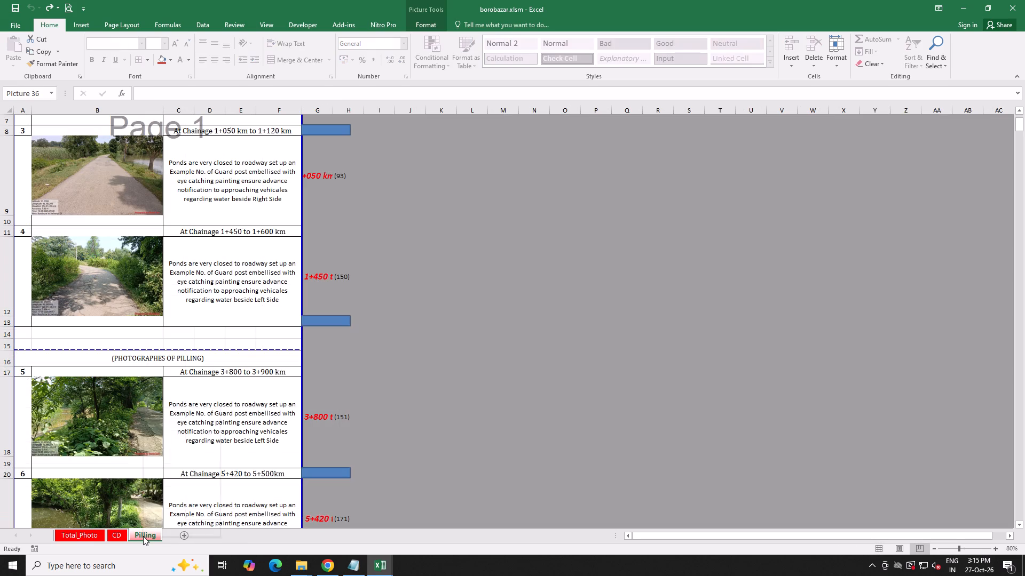
left_click(166, 501)
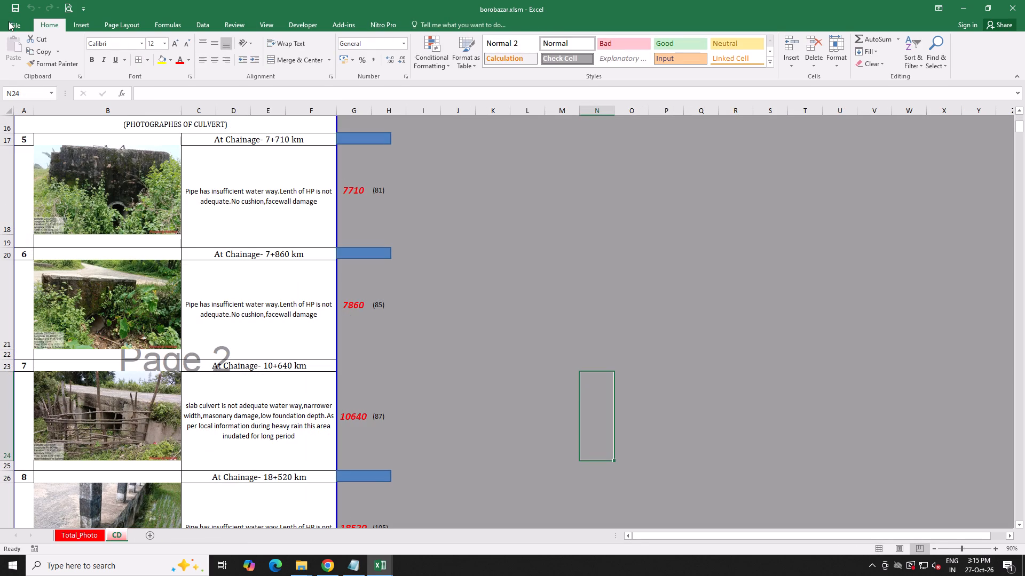
Publish the entire workbook as borobazar.pdf in the photo folder, with standard optimization.
left_click(12, 25)
left_click(25, 198)
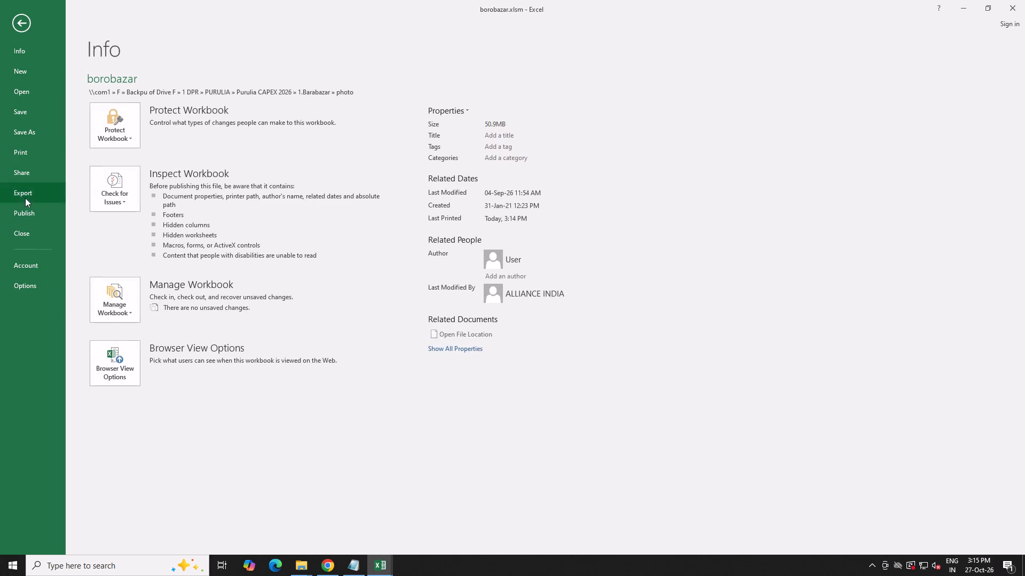
left_click(284, 145)
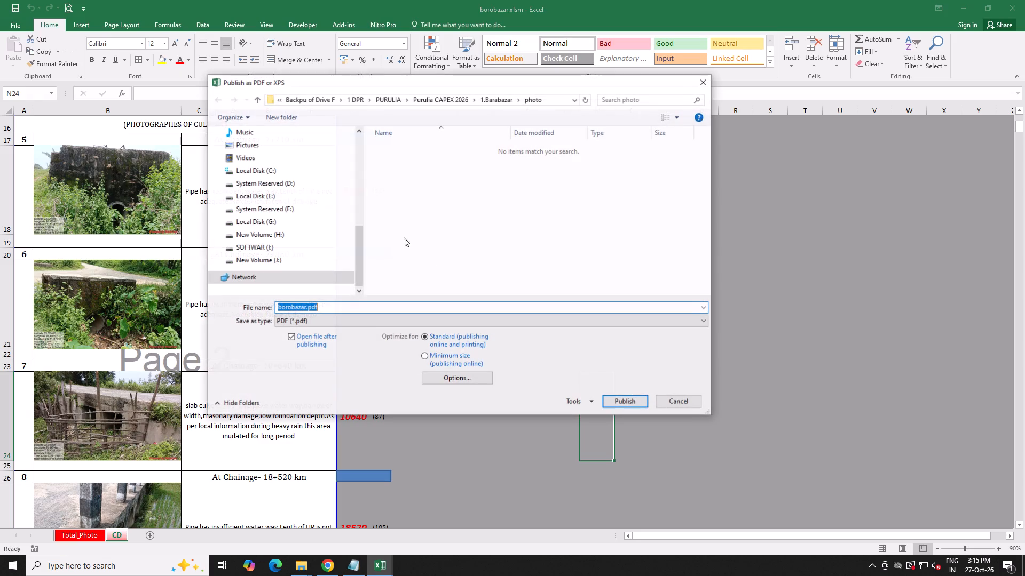
left_click(452, 377)
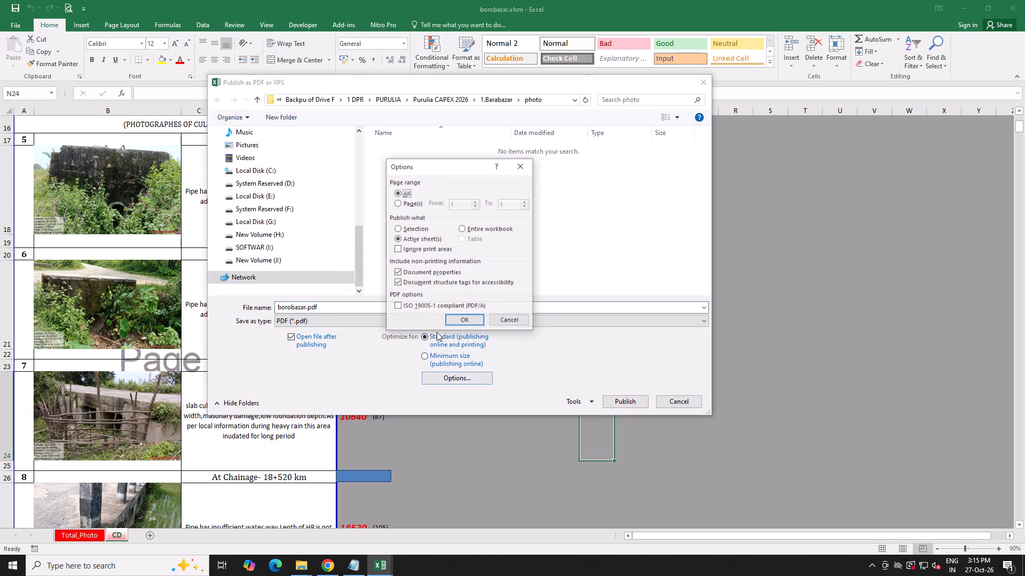
left_click(494, 229)
left_click(476, 315)
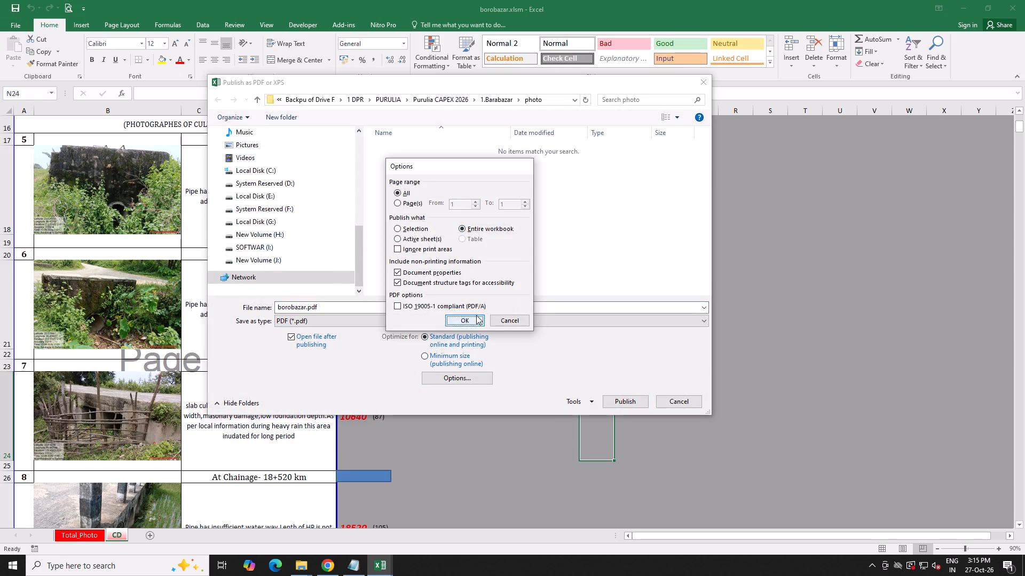
left_click(625, 401)
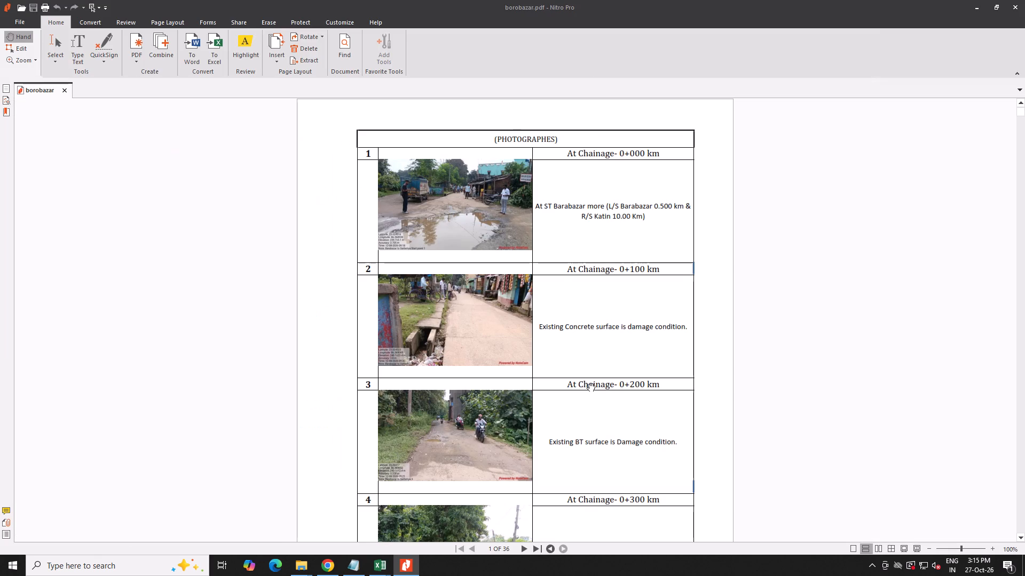
Skim the first pages of the published borobazar.pdf to check the chainage photographs, and close it.
scroll(587, 383, "down", 13)
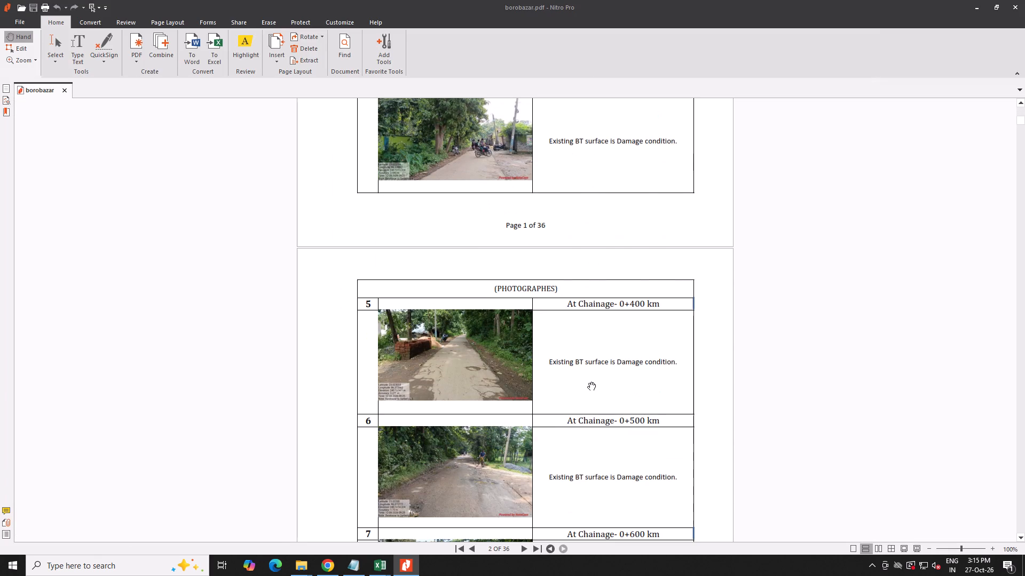
scroll(588, 382, "down", 18)
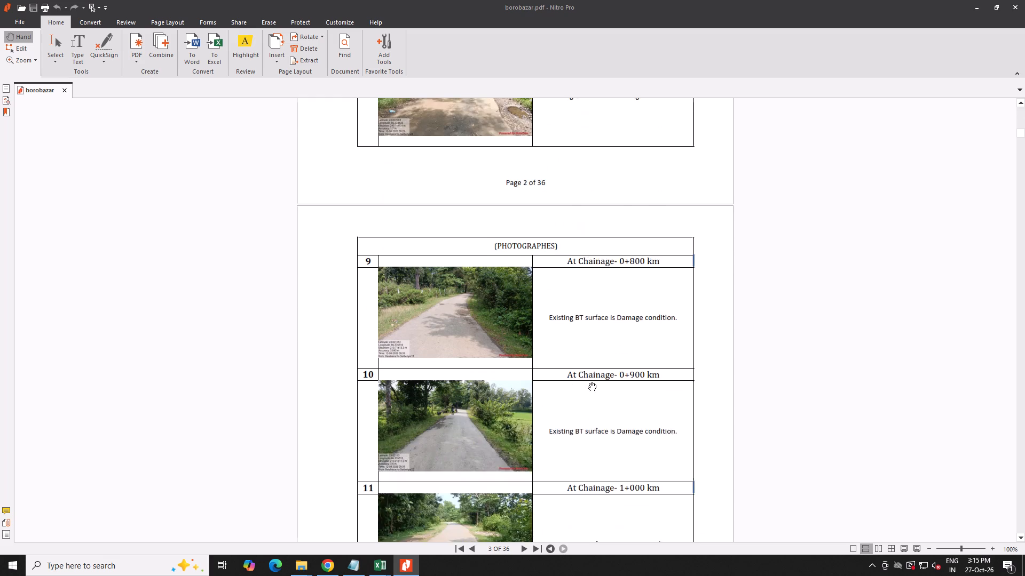
scroll(588, 382, "down", 4)
left_click(1011, 6)
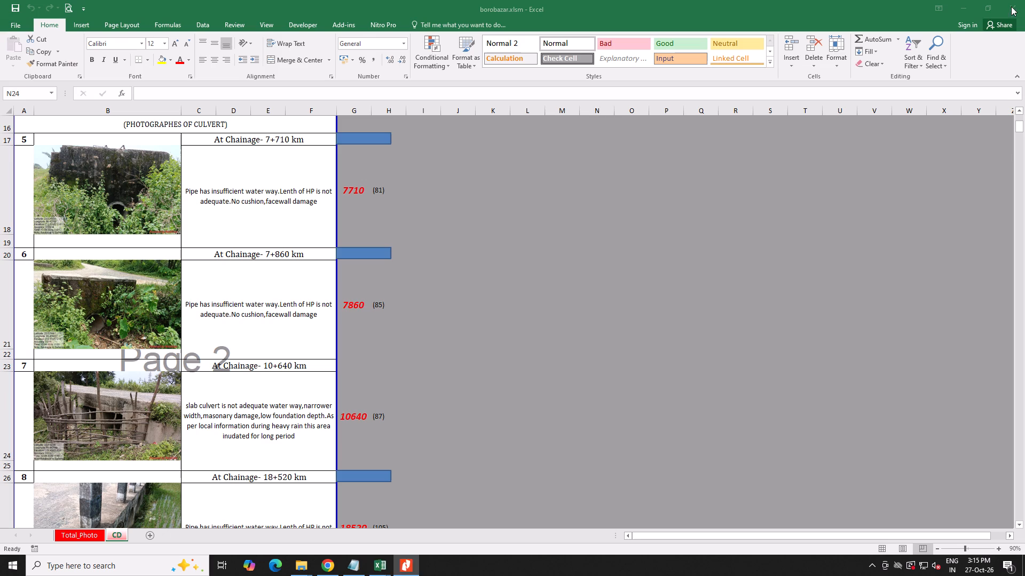
Move borobazar.pdf from the photo folder into the DWG PDF (00-13200) folder under 1.Barabazar.
left_click(966, 3)
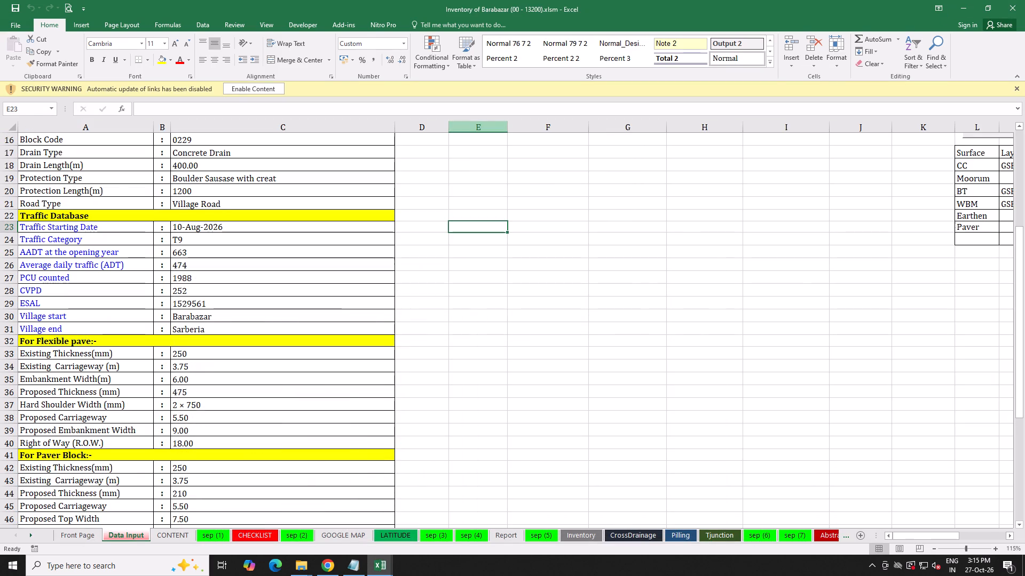
left_click(963, 2)
left_click(191, 114)
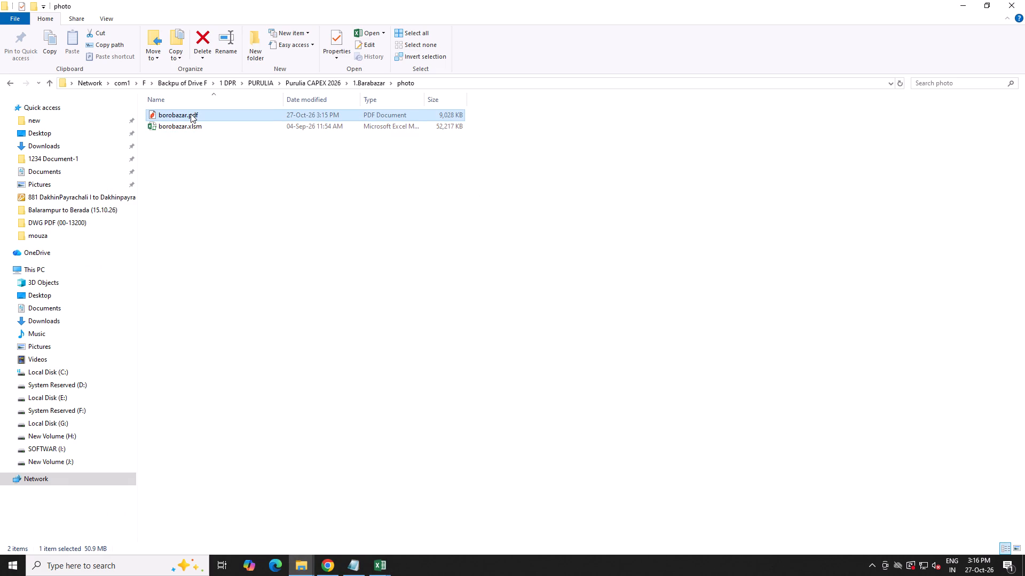
key("ctrl+x")
left_click(373, 83)
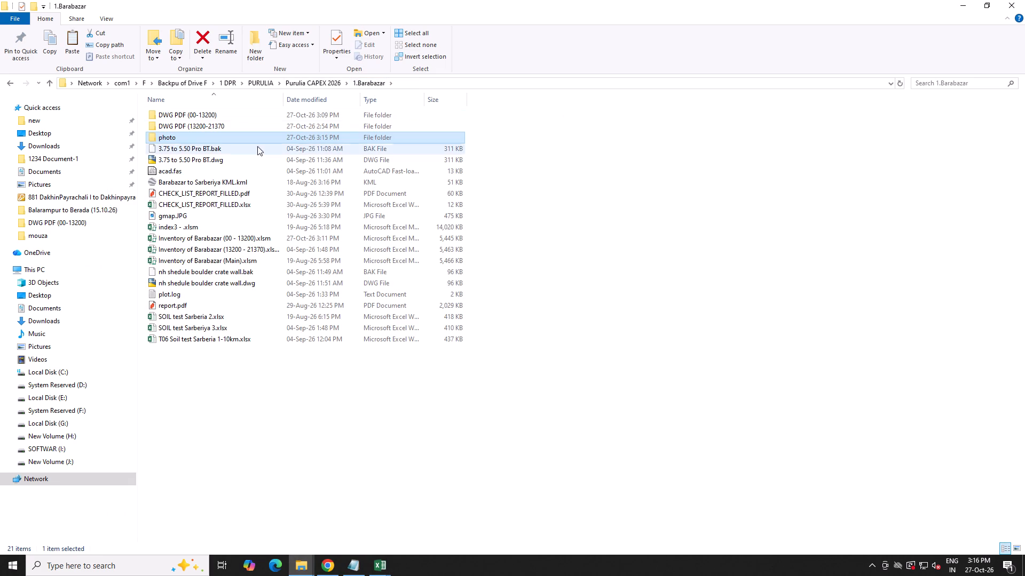
double_click(202, 118)
left_click(219, 238)
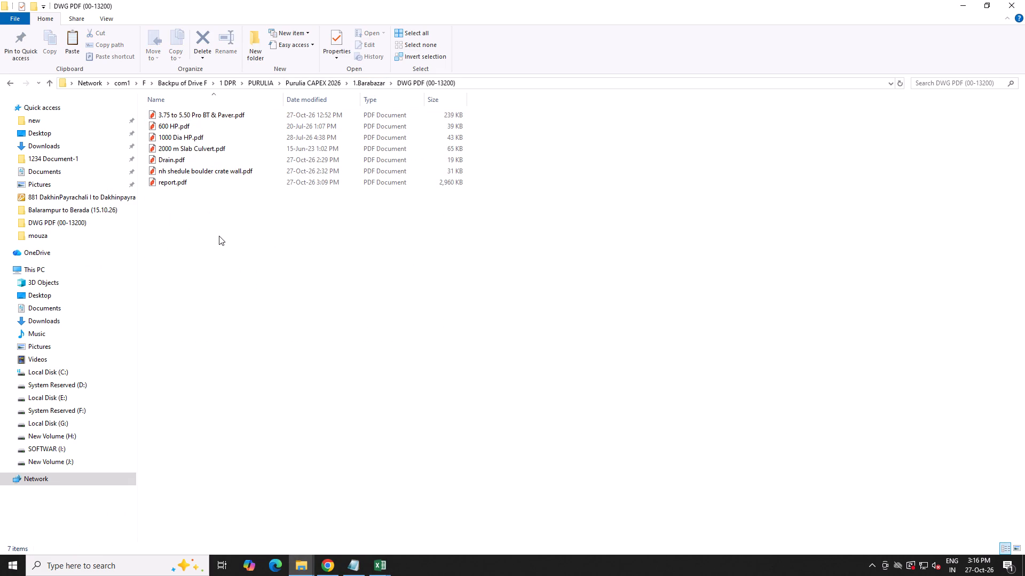
key("ctrl+v")
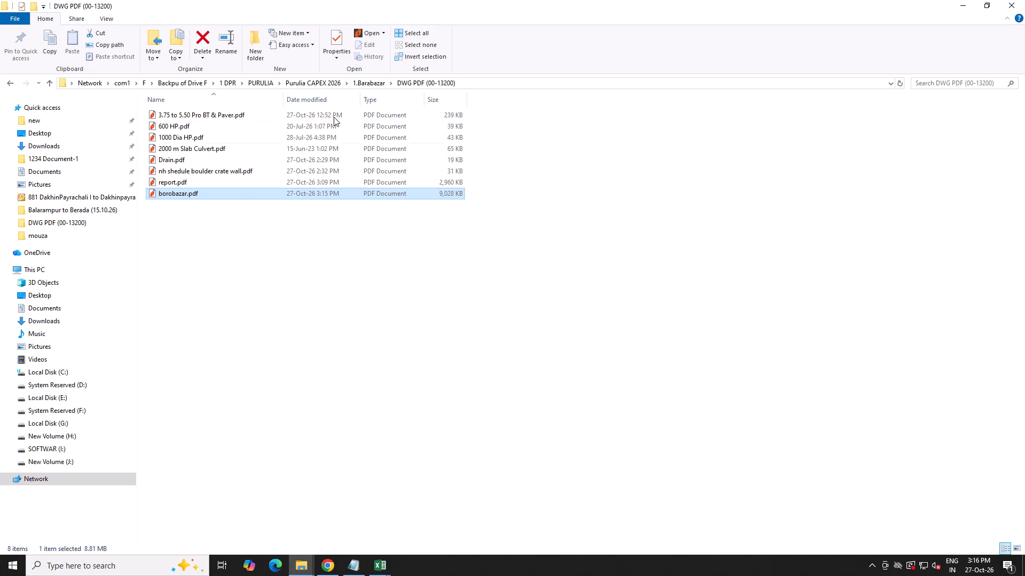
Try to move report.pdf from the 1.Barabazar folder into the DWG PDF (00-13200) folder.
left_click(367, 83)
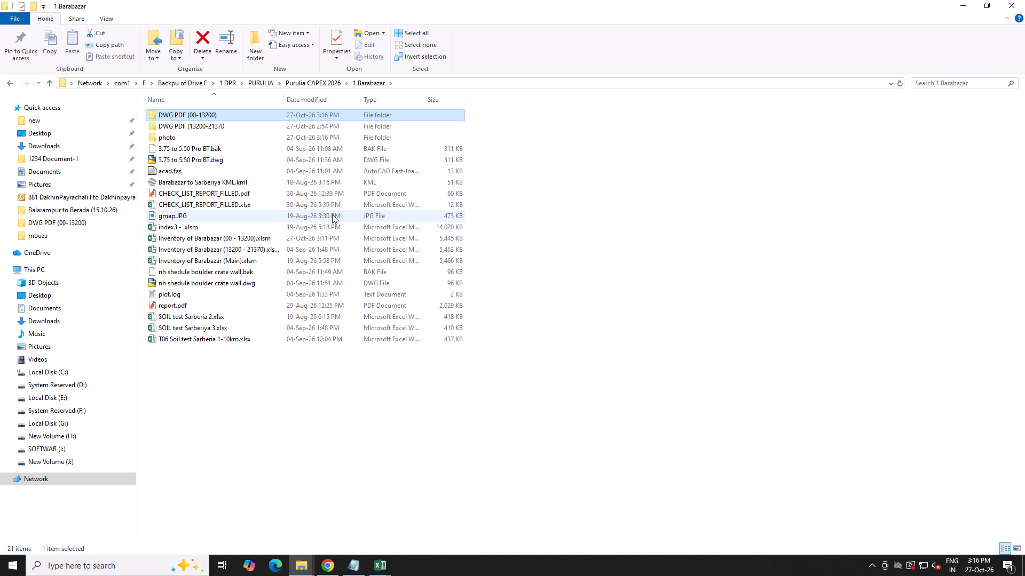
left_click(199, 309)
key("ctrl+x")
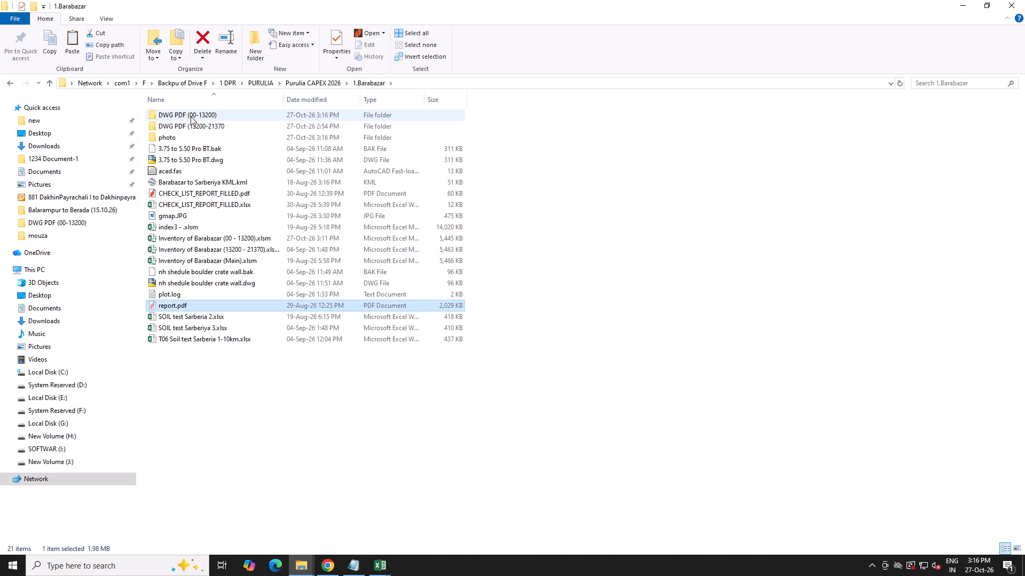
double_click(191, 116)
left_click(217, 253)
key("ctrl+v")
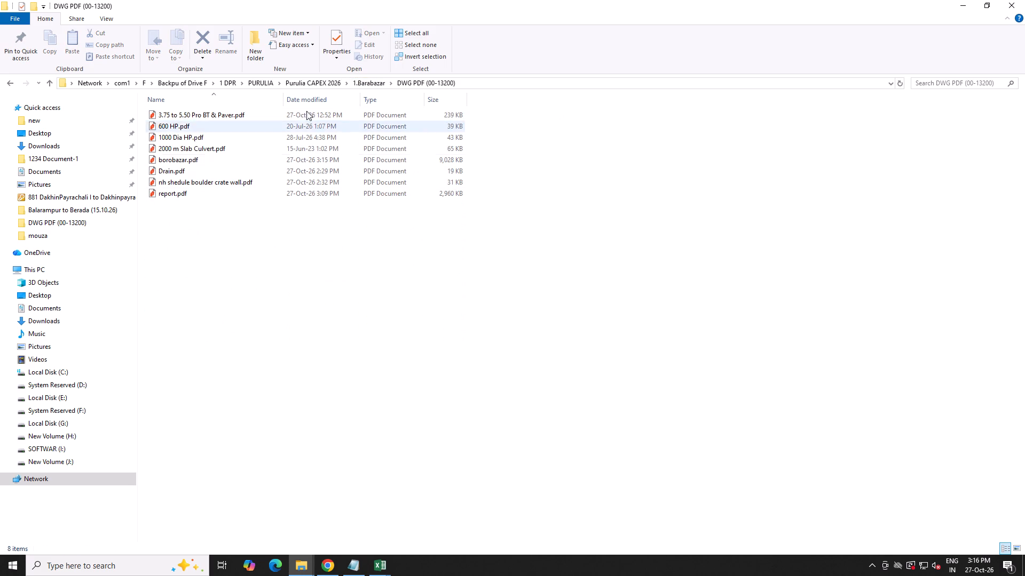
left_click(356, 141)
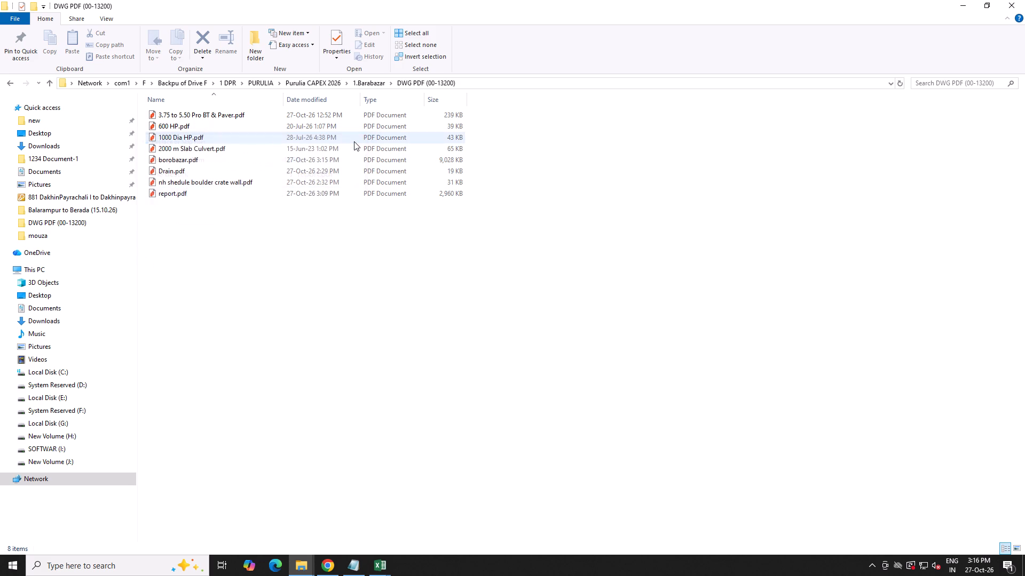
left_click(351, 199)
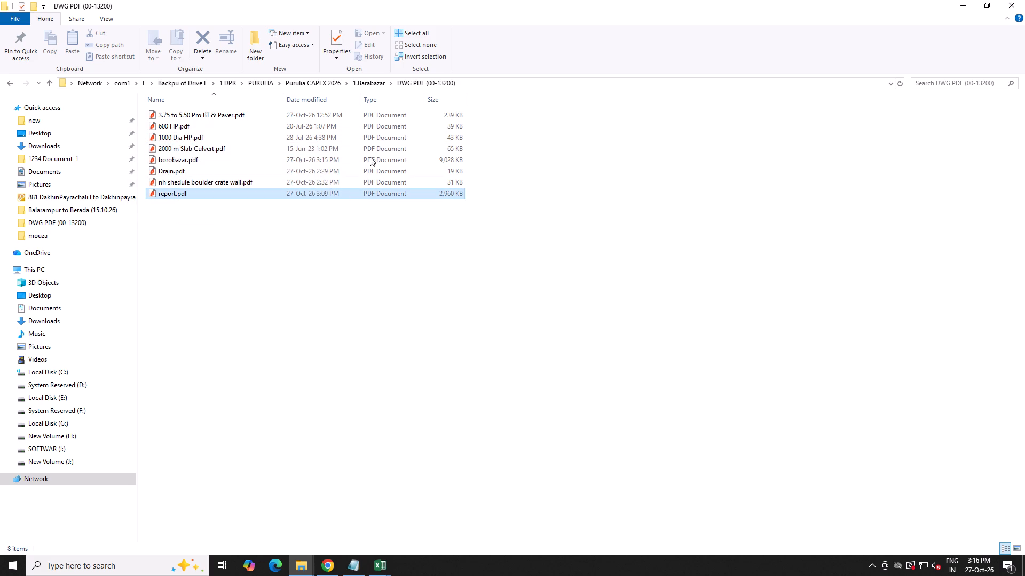
Rename the DWG PDF (00-13200) folder in 1.Barabazar as PDF (00-13200).
left_click(375, 83)
left_click(174, 116)
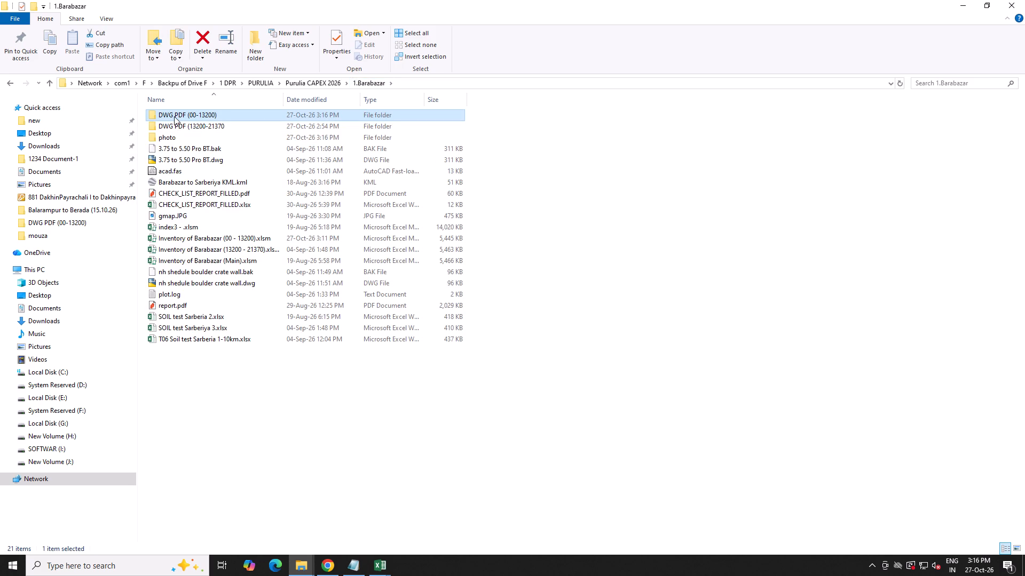
left_click_drag(174, 116, 114, 118)
key("Delete")
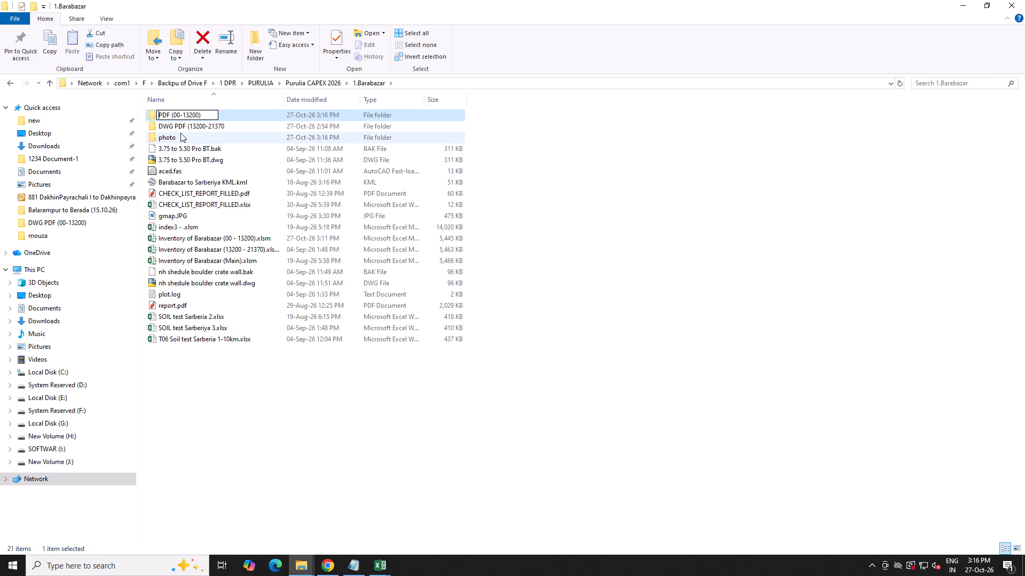
left_click(180, 131)
left_click(181, 126)
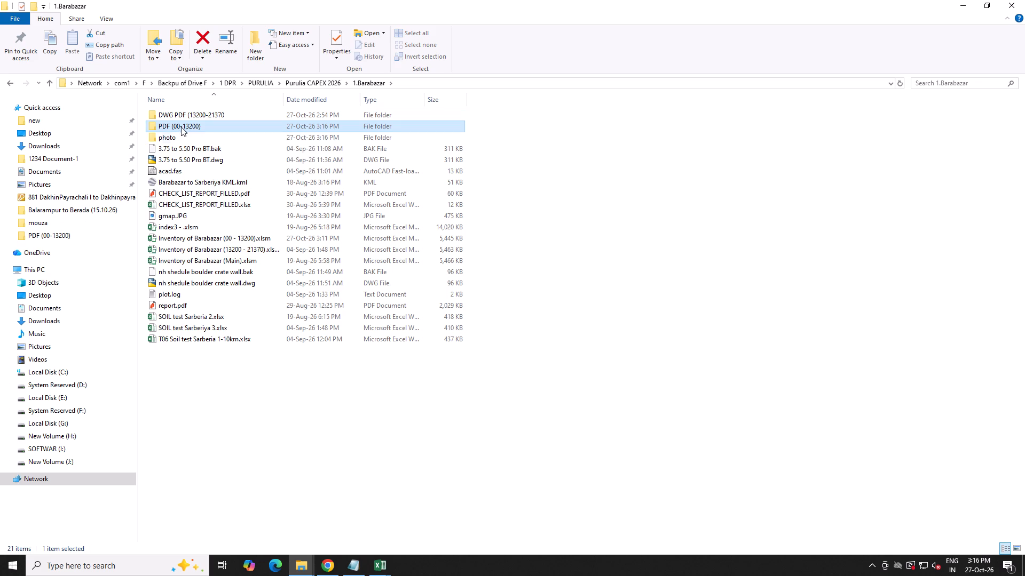
left_click(179, 117)
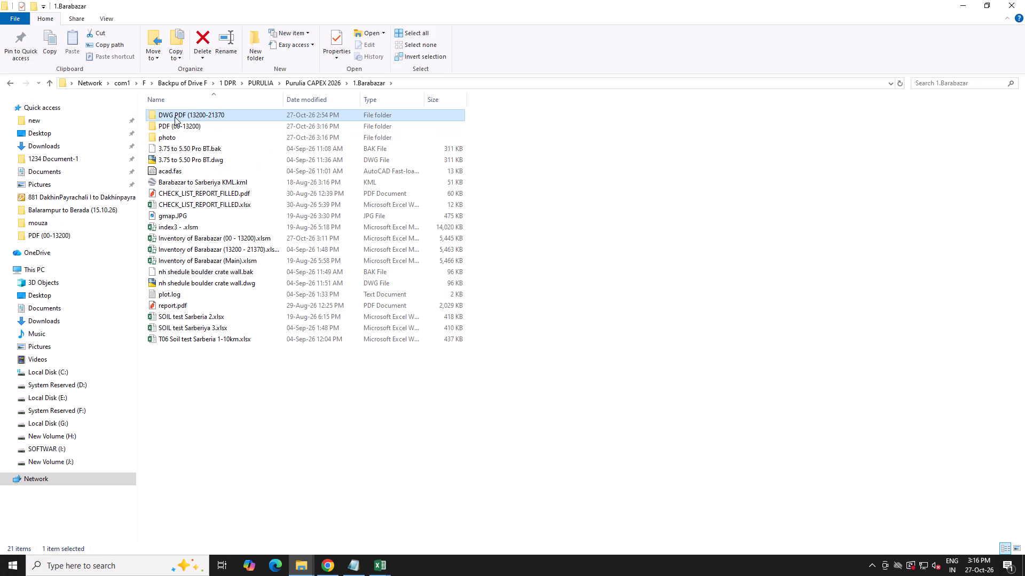
left_click(175, 117)
left_click_drag(175, 117, 107, 113)
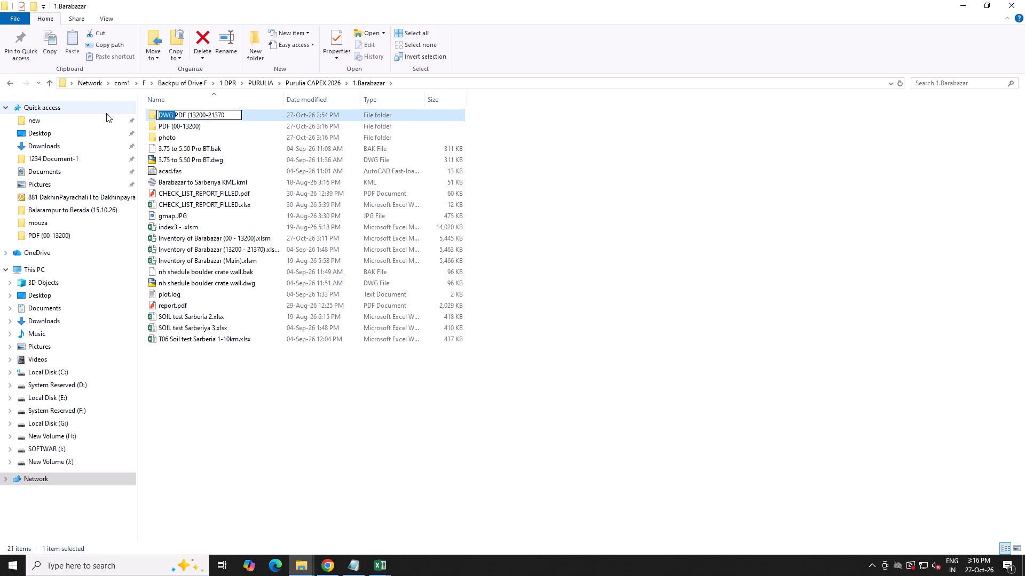
key("Delete")
left_click(222, 128)
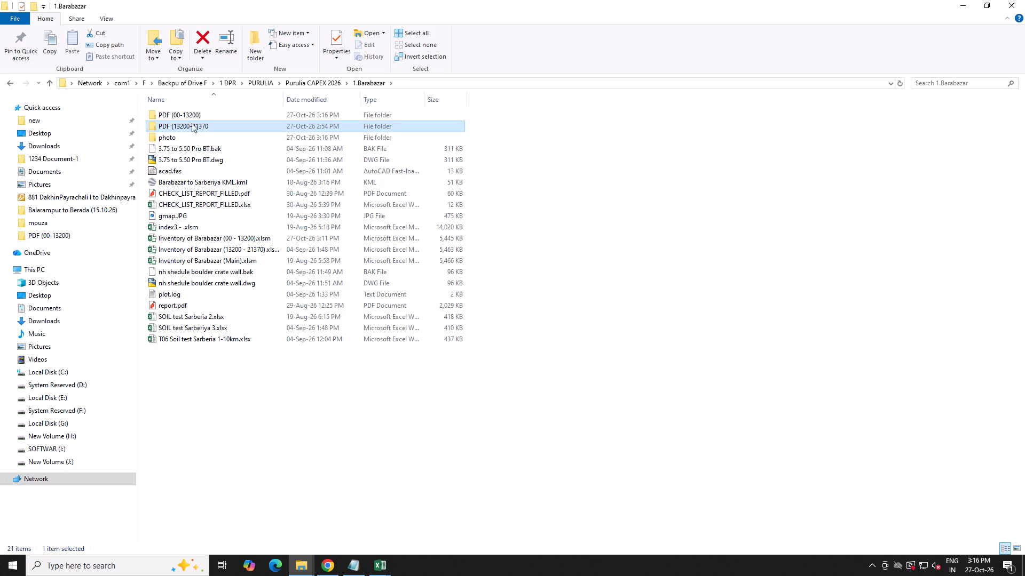
Open report.pdf from the PDF (00-13200) folder, skim its cover, contents and check list pages, and close it.
left_click(186, 118)
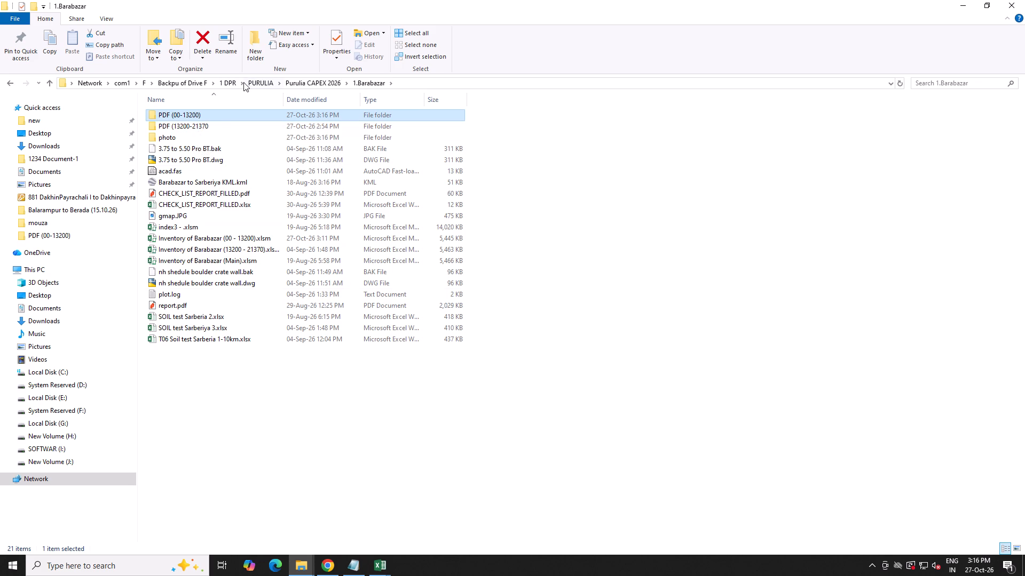
double_click(220, 113)
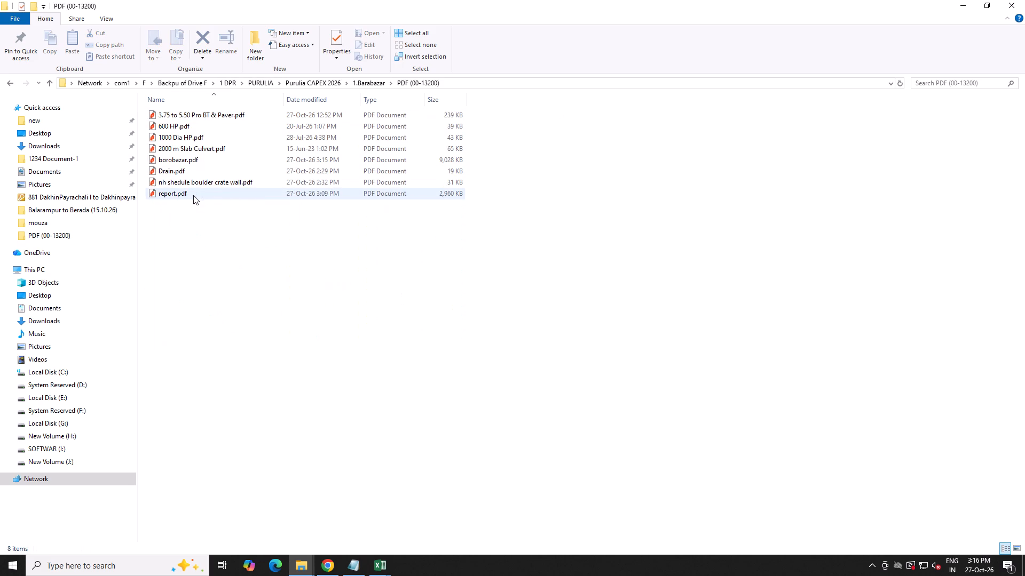
double_click(193, 195)
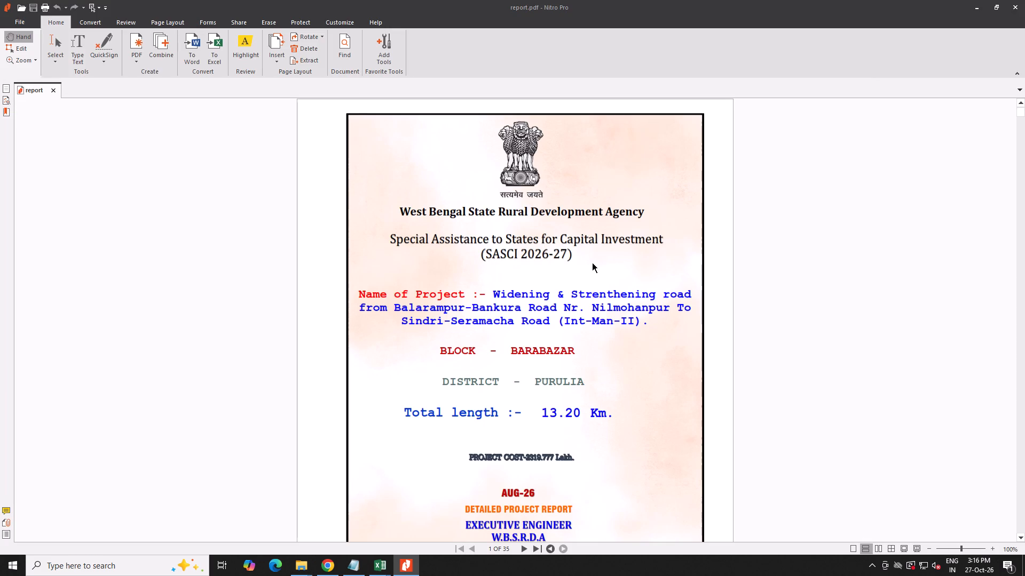
scroll(595, 268, "down", 7)
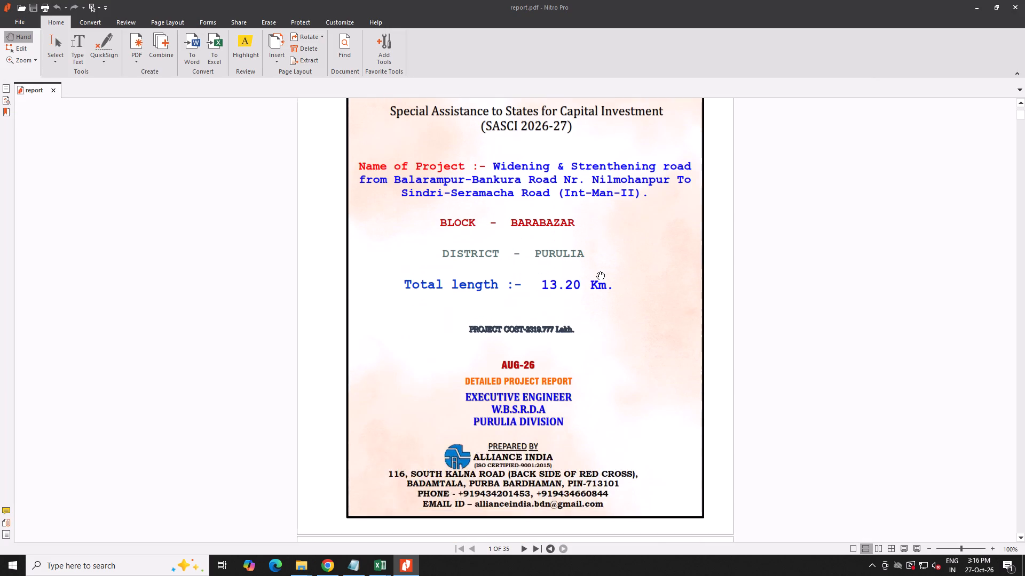
scroll(597, 271, "down", 5)
scroll(597, 271, "up", 5)
scroll(597, 271, "down", 4)
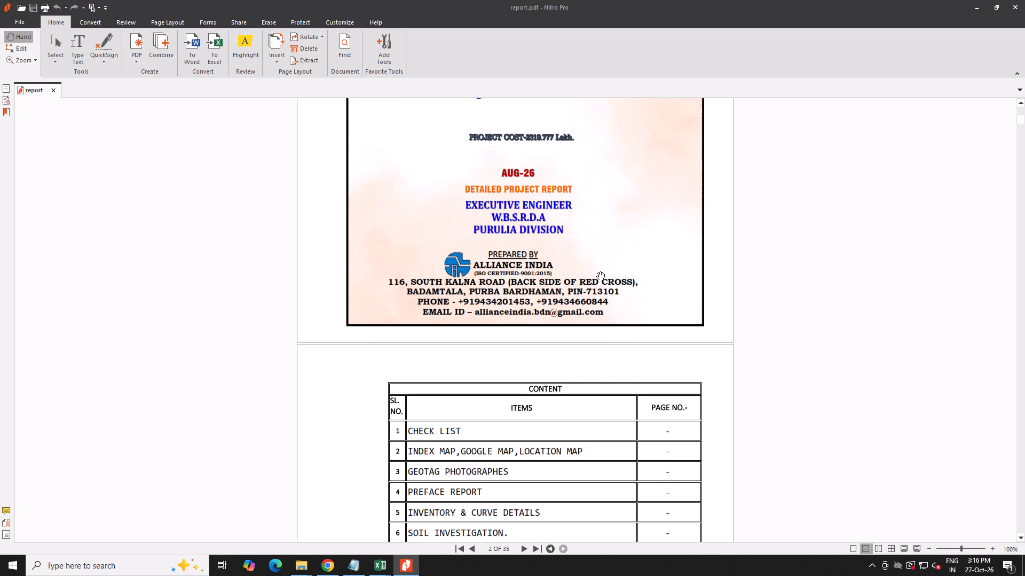
scroll(597, 270, "down", 16)
scroll(596, 269, "down", 15)
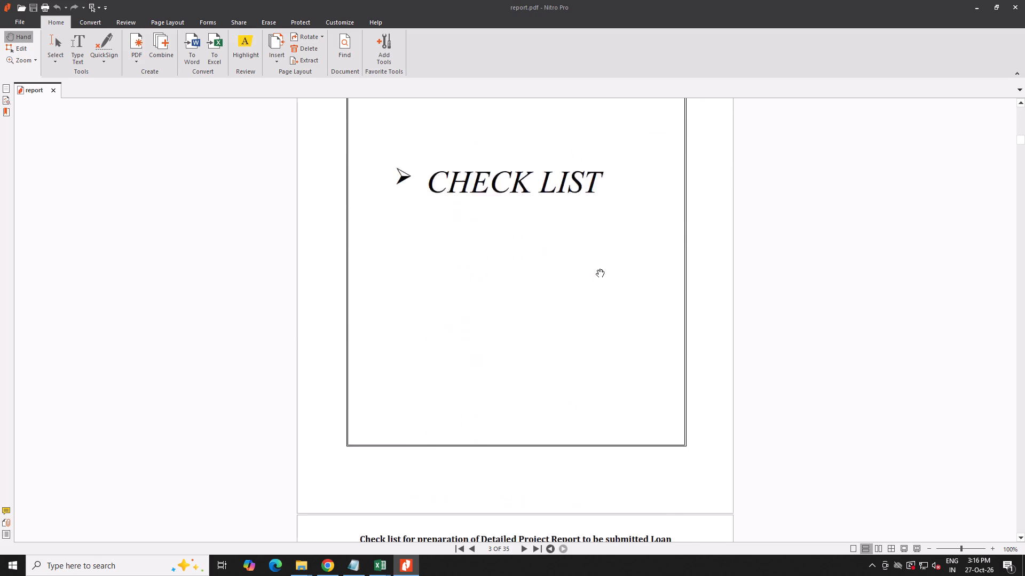
scroll(596, 269, "down", 14)
left_click(1013, 3)
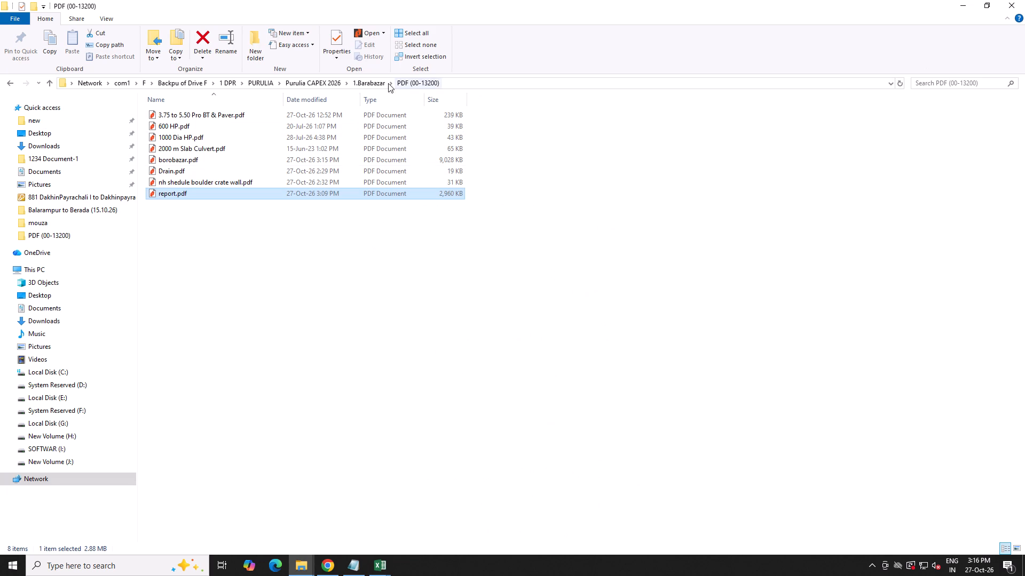
Open report.pdf in the 1.Barabazar folder, check the project name, length and cost on its cover page, and close it.
left_click(374, 81)
double_click(225, 306)
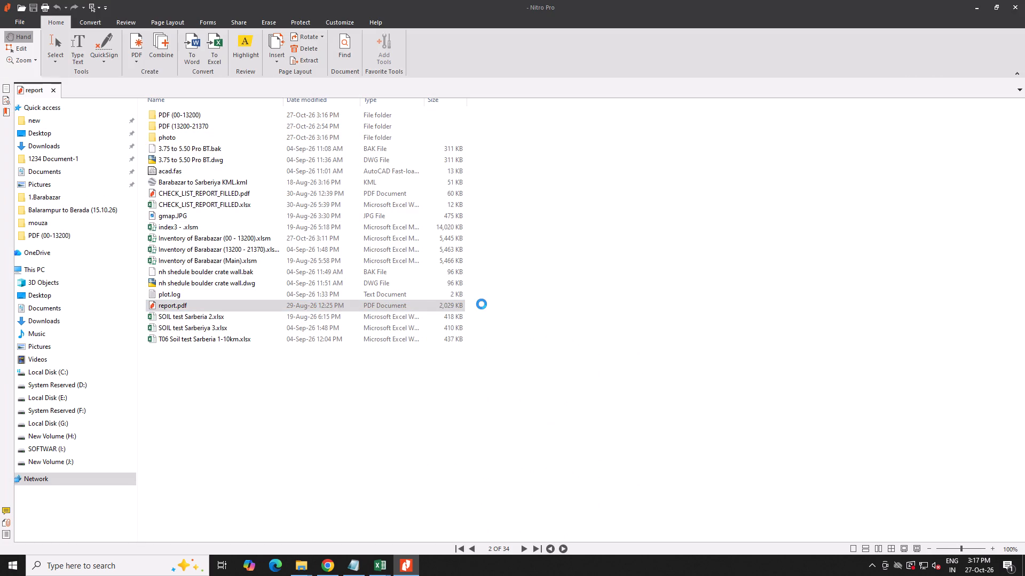
scroll(482, 304, "up", 10)
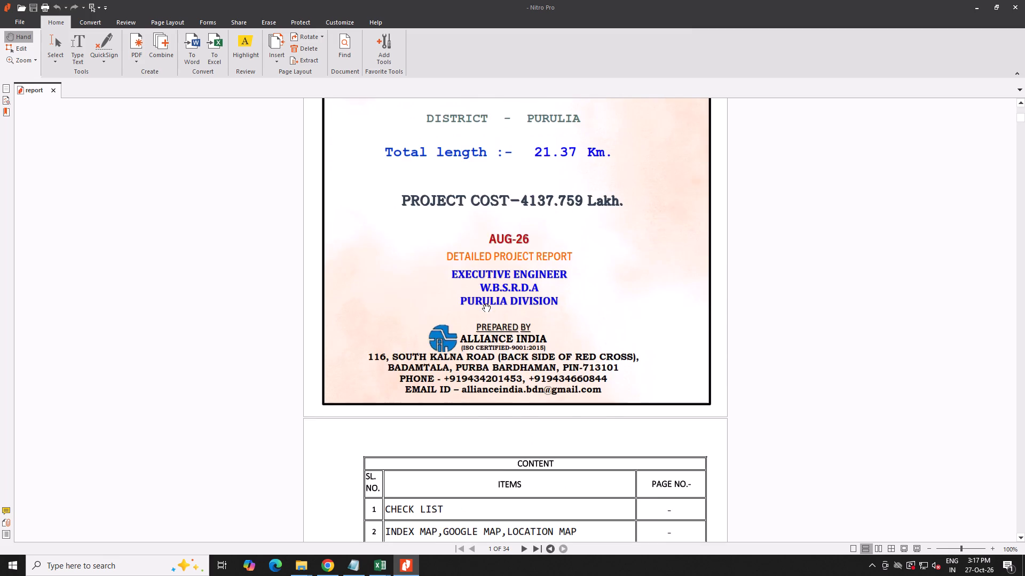
scroll(483, 303, "up", 5)
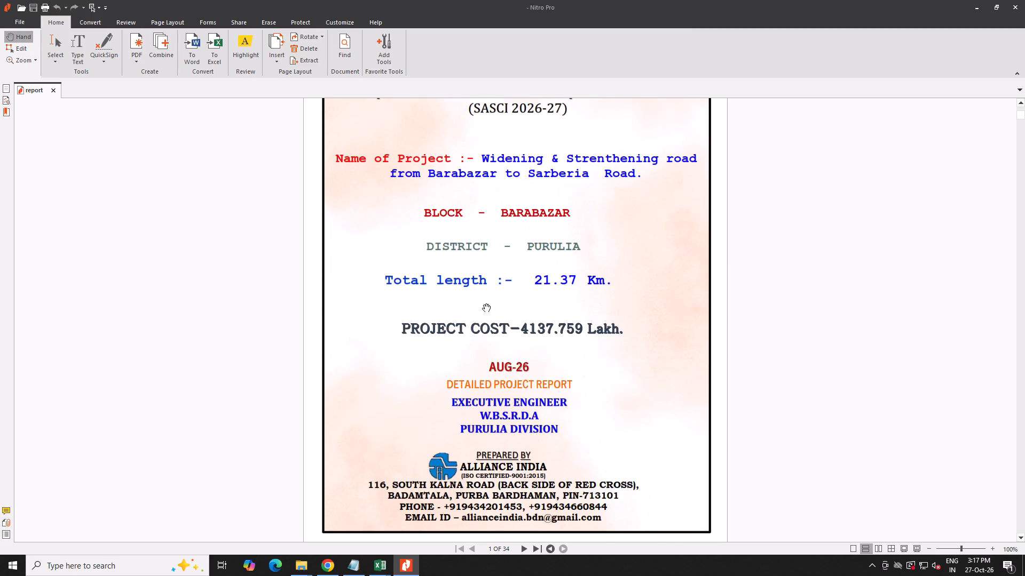
scroll(483, 303, "down", 1, "ctrl")
left_click(1009, 5)
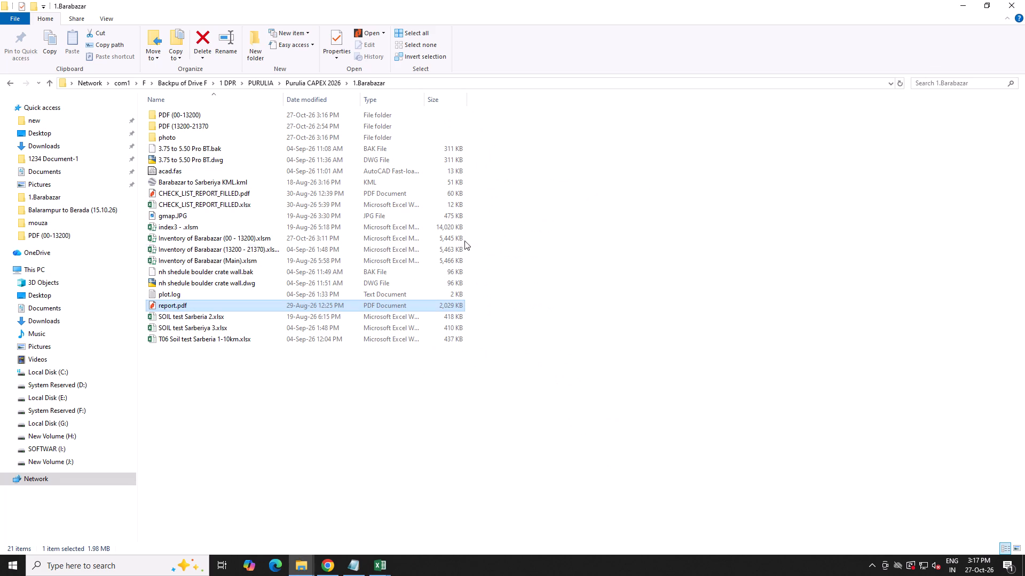
Rename report.pdf in the PDF (00-13200) folder as DPR.pdf.
double_click(183, 117)
left_click(156, 192)
left_click(161, 196)
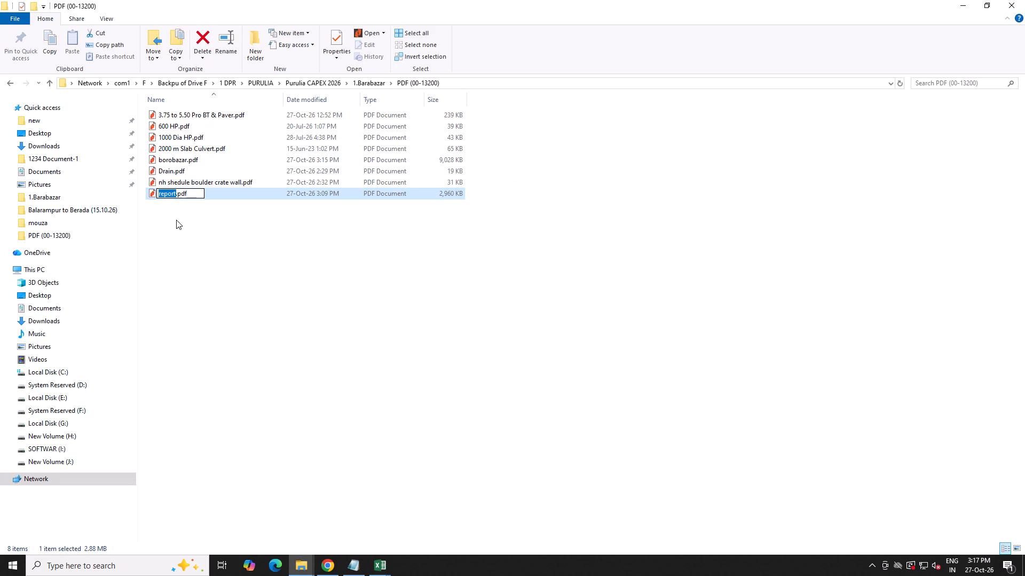
left_click(193, 253)
right_click(196, 247)
left_click(216, 289)
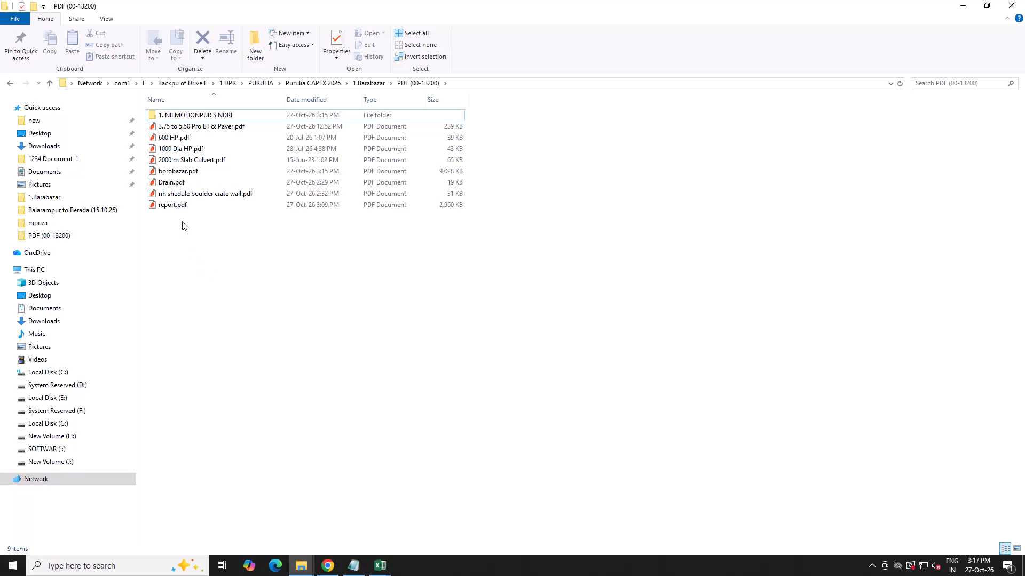
left_click(169, 201)
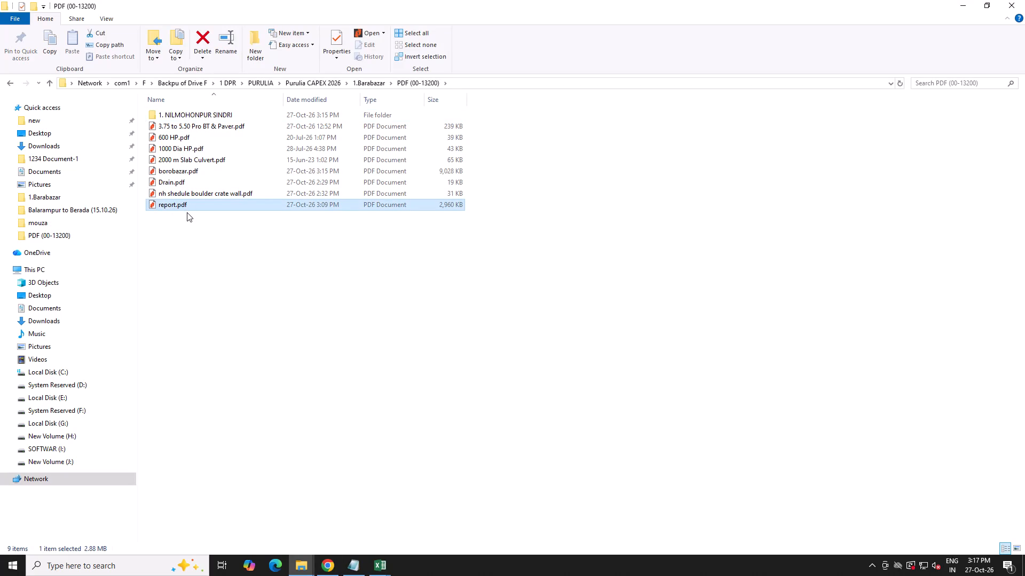
left_click(167, 203)
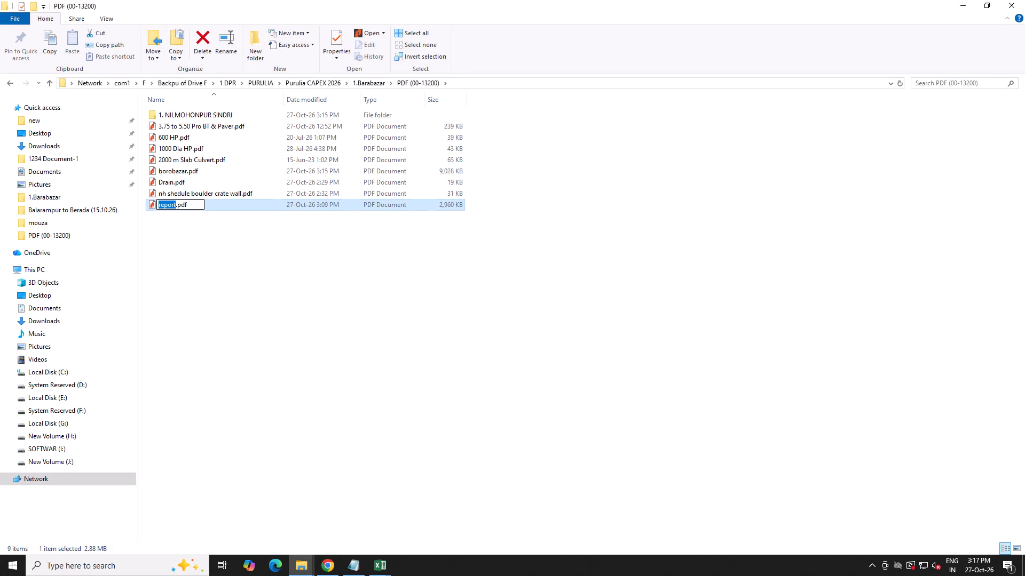
key("shift+d")
type("OP")
left_click(168, 205)
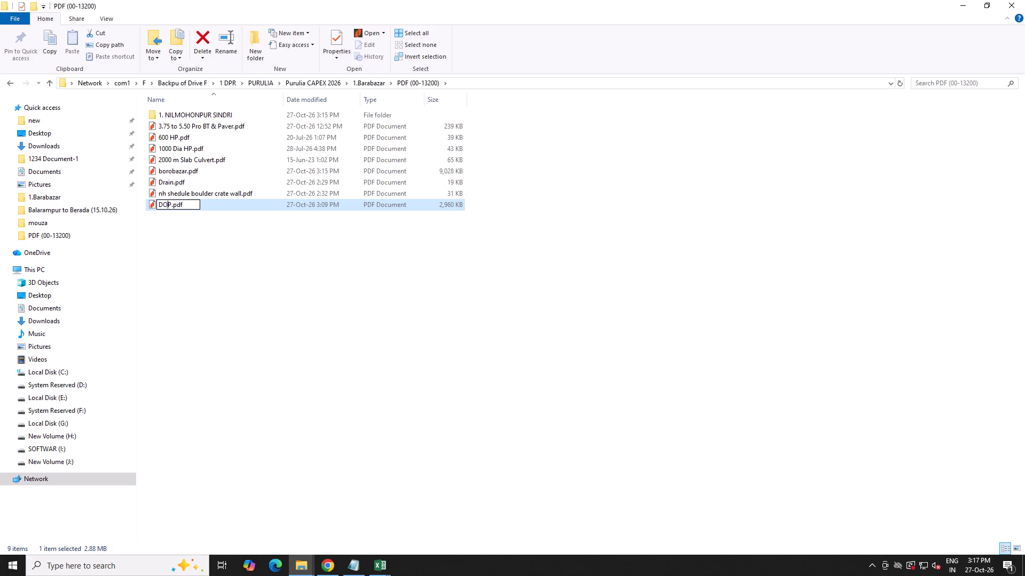
left_click_drag(164, 205, 170, 205)
key("shift+p")
key("shift+r")
left_click(204, 249)
left_click(222, 249)
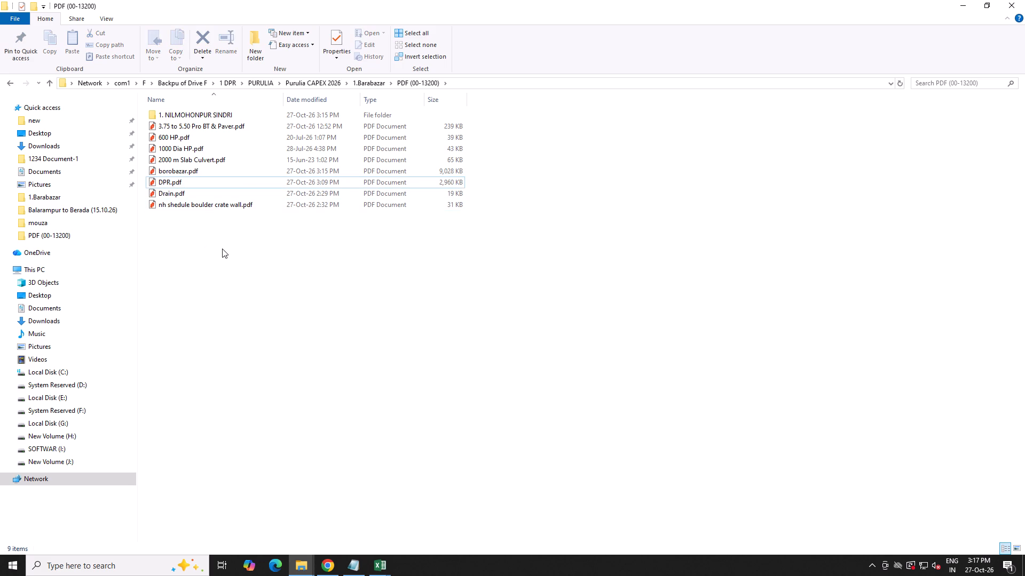
Check the contents of the 1. NILMOHONPUR SINDRI folder and return to the PDF (00-13200) folder.
double_click(219, 114)
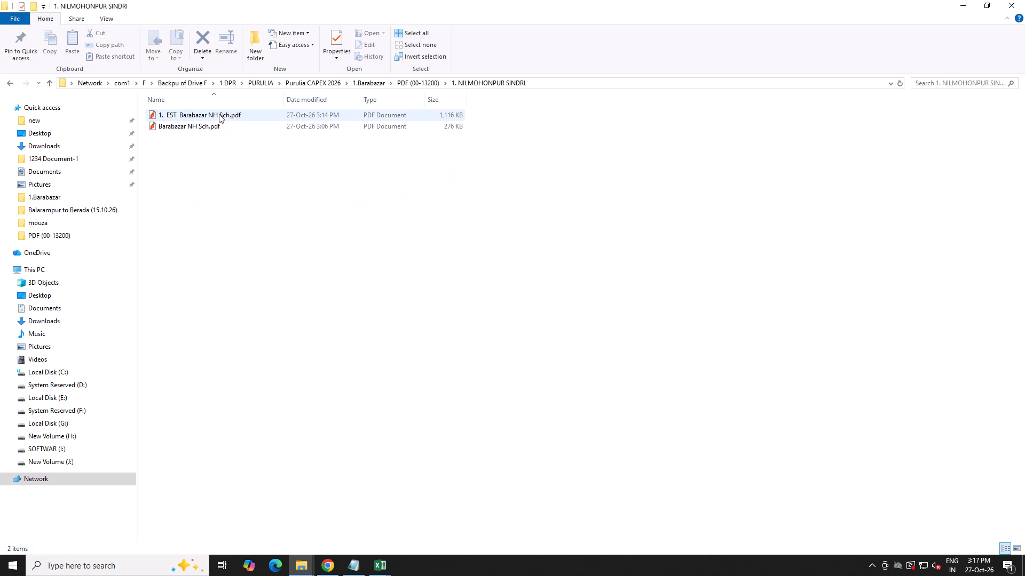
left_click(425, 83)
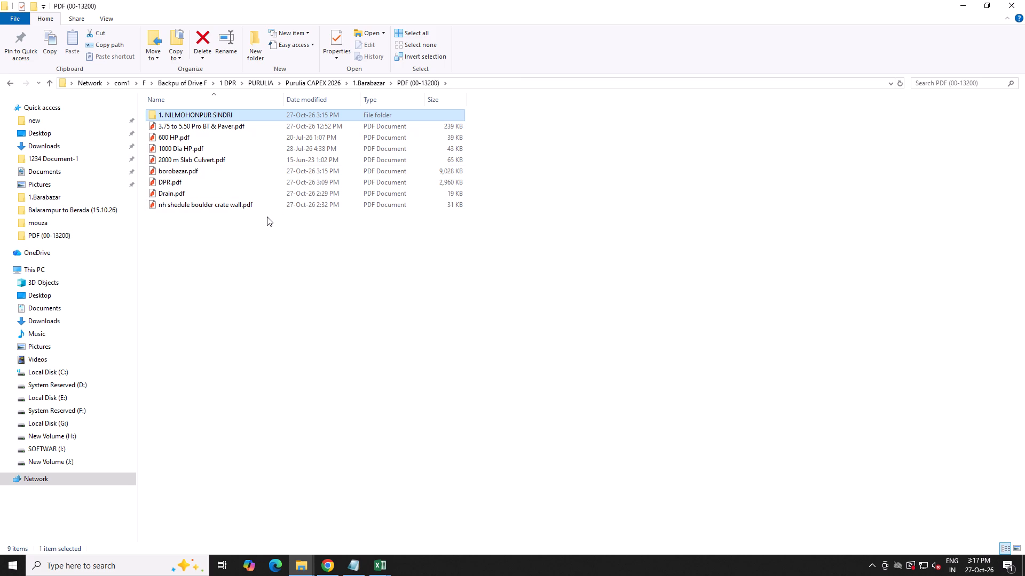
Open DPR.pdf and go to its last page, the Drawings & Alignment divider.
left_click(200, 183)
double_click(200, 183)
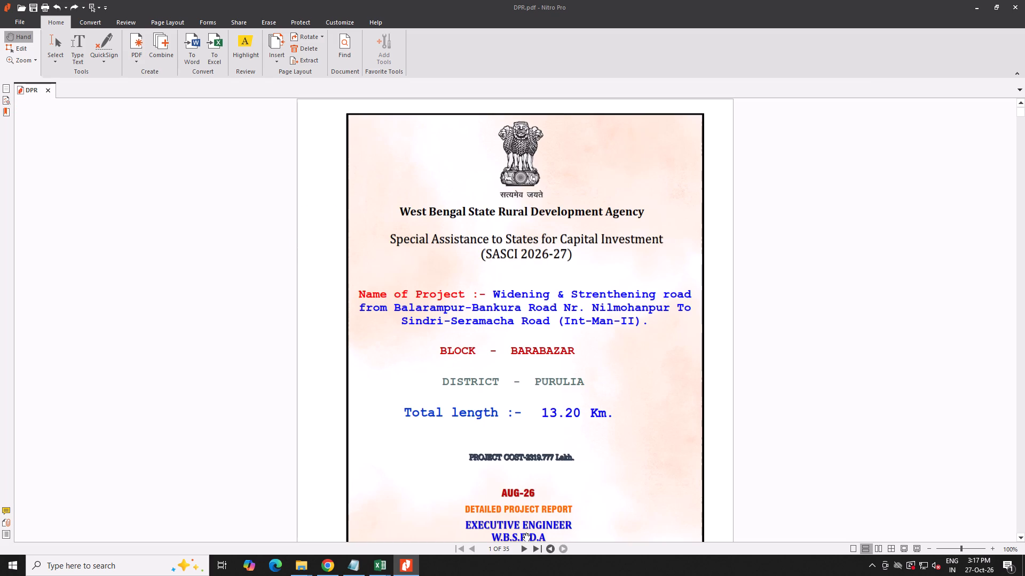
scroll(536, 512, "down", 3)
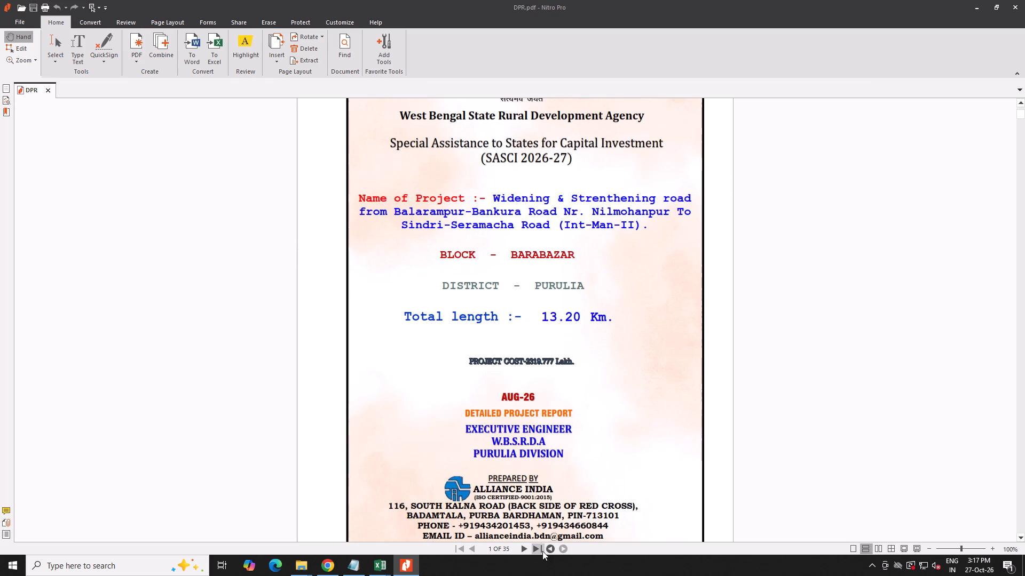
left_click(540, 547)
scroll(505, 502, "down", 5)
scroll(504, 502, "up", 3)
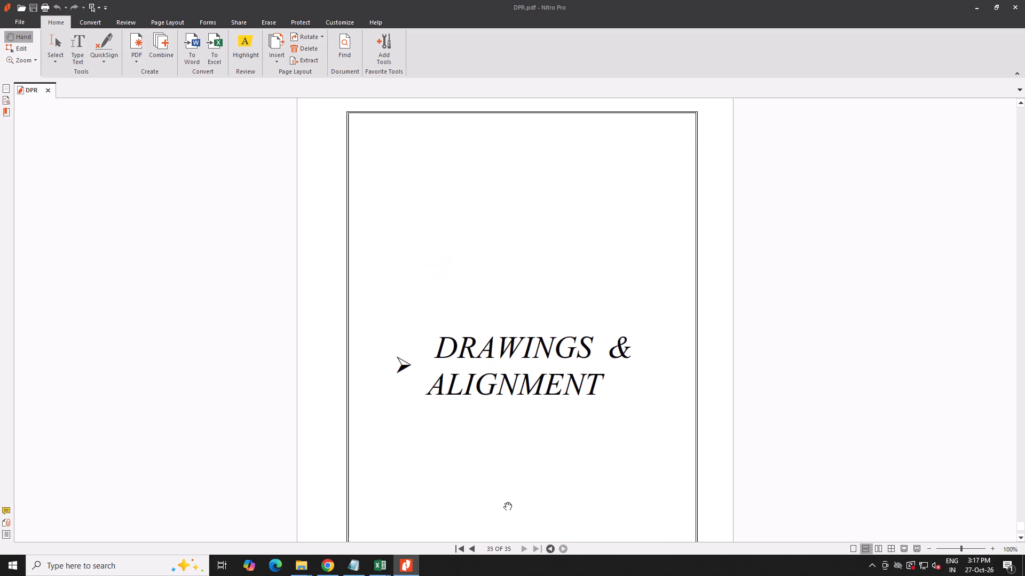
Start inserting files into DPR.pdf and browse the F (com1) share to the PDF (00-13200) folder under Purulia CAPEX 2026, 1.Barabazar.
left_click(280, 56)
left_click(295, 71)
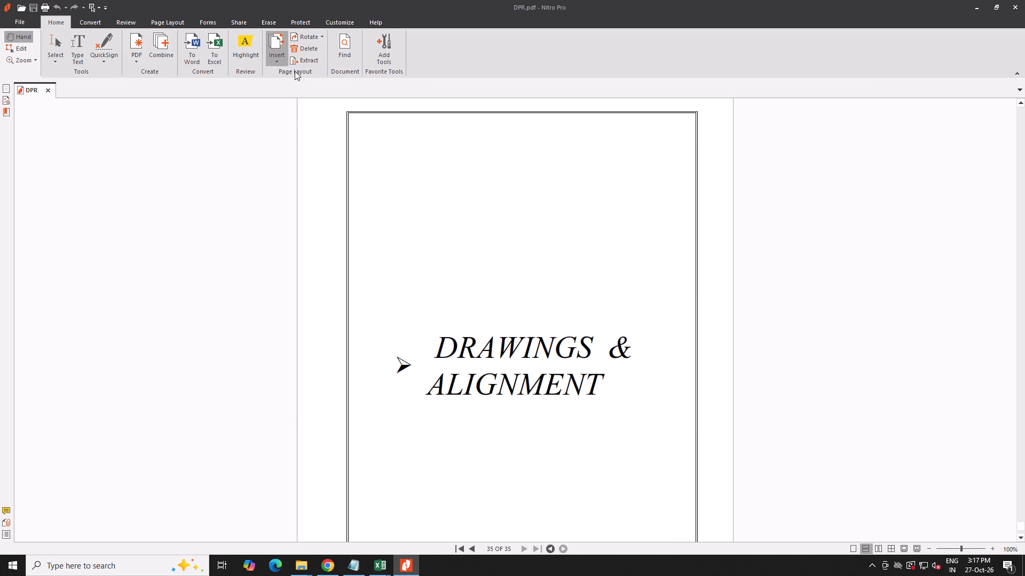
left_click(341, 211)
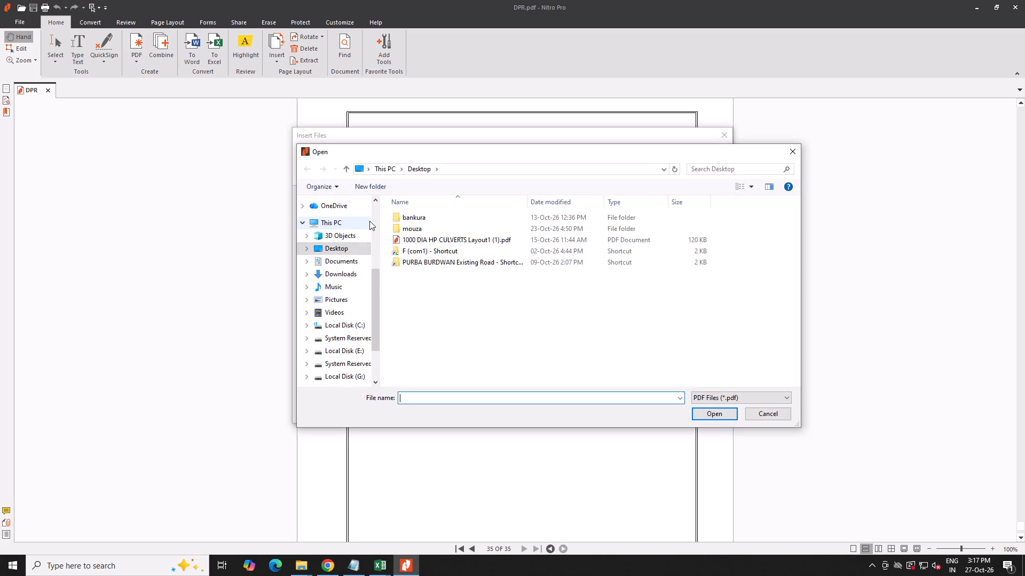
left_click(340, 248)
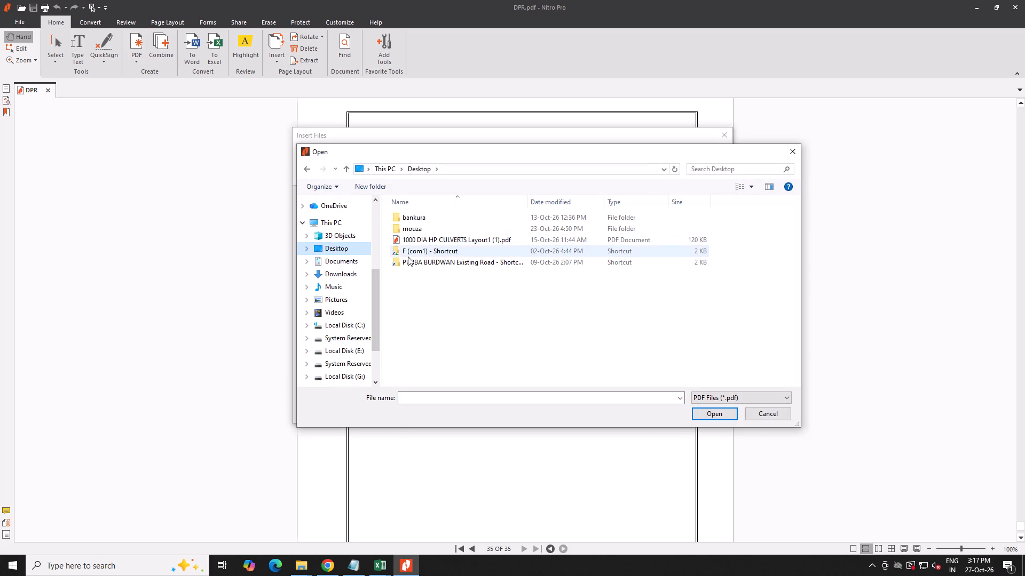
double_click(411, 252)
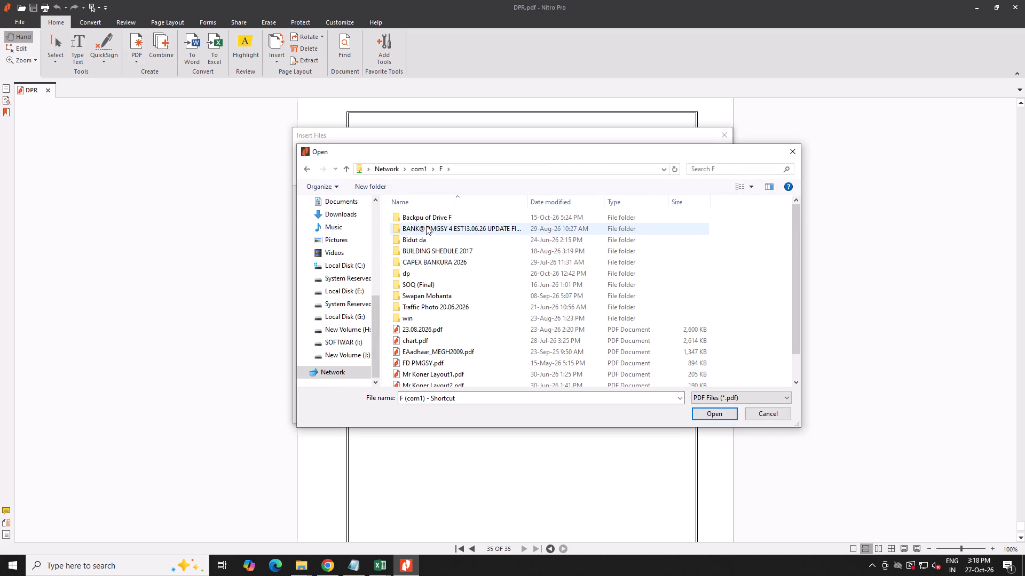
double_click(426, 219)
double_click(424, 228)
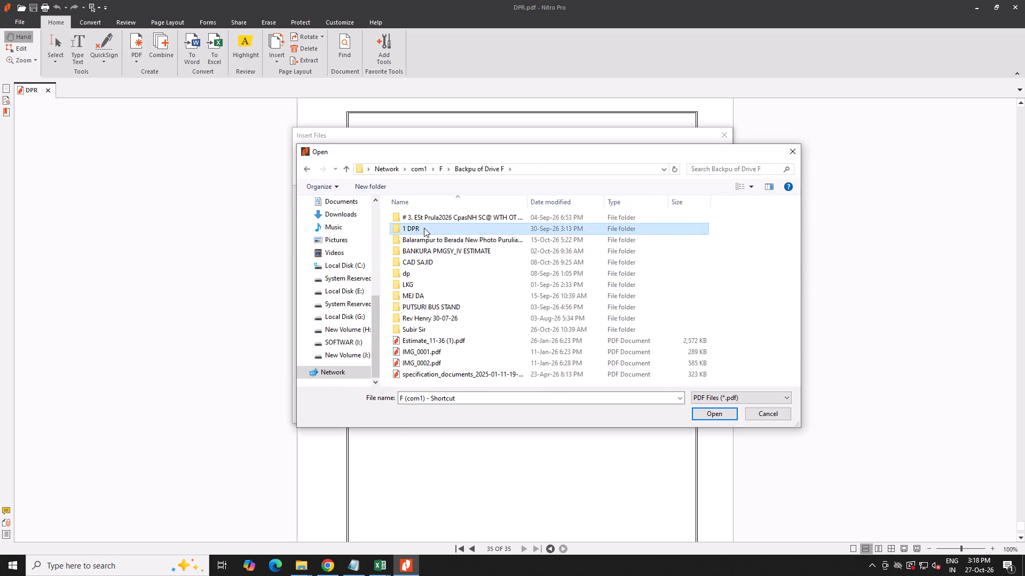
left_click(425, 276)
scroll(425, 275, "down", 3)
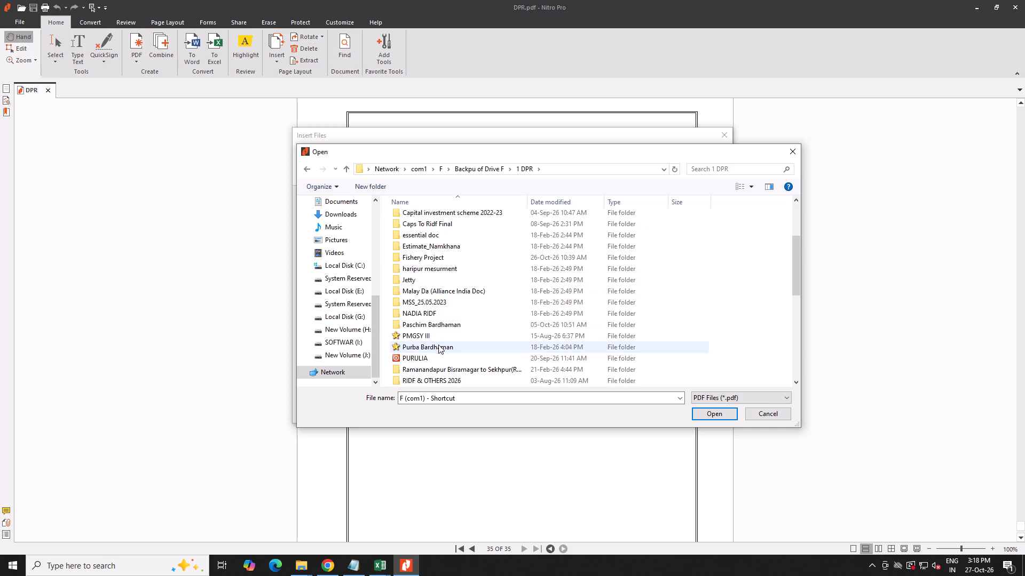
double_click(436, 356)
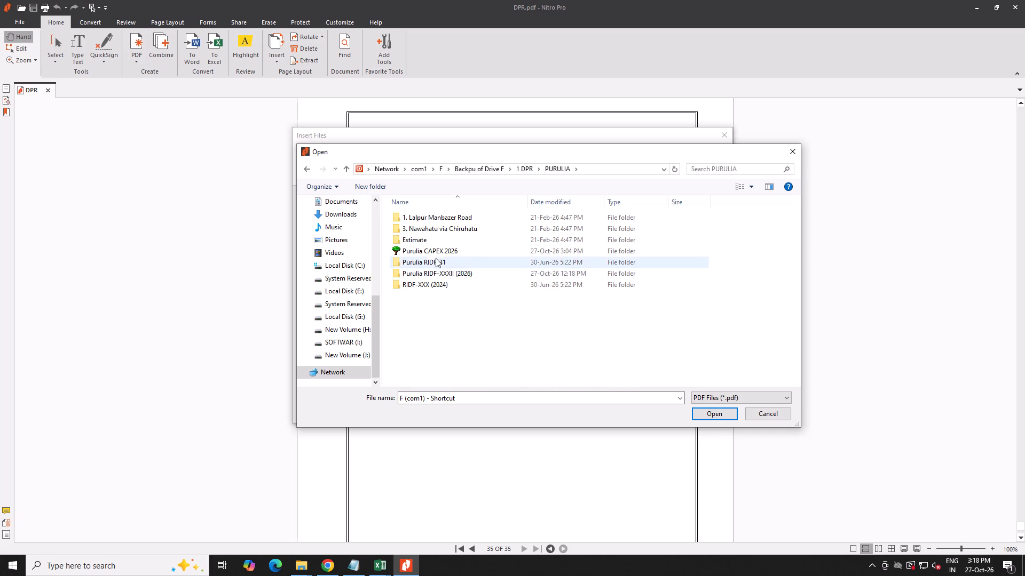
double_click(437, 251)
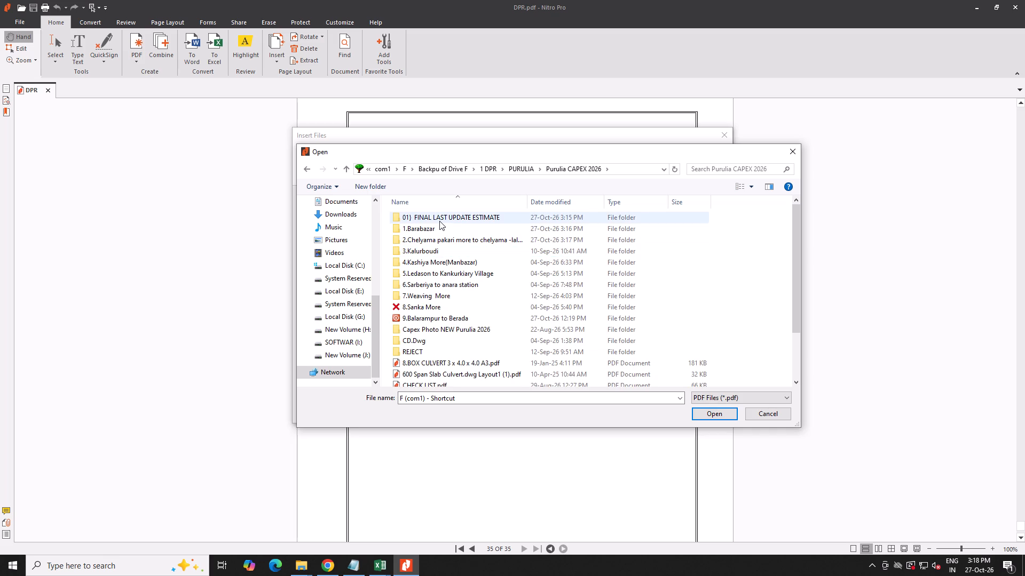
double_click(433, 229)
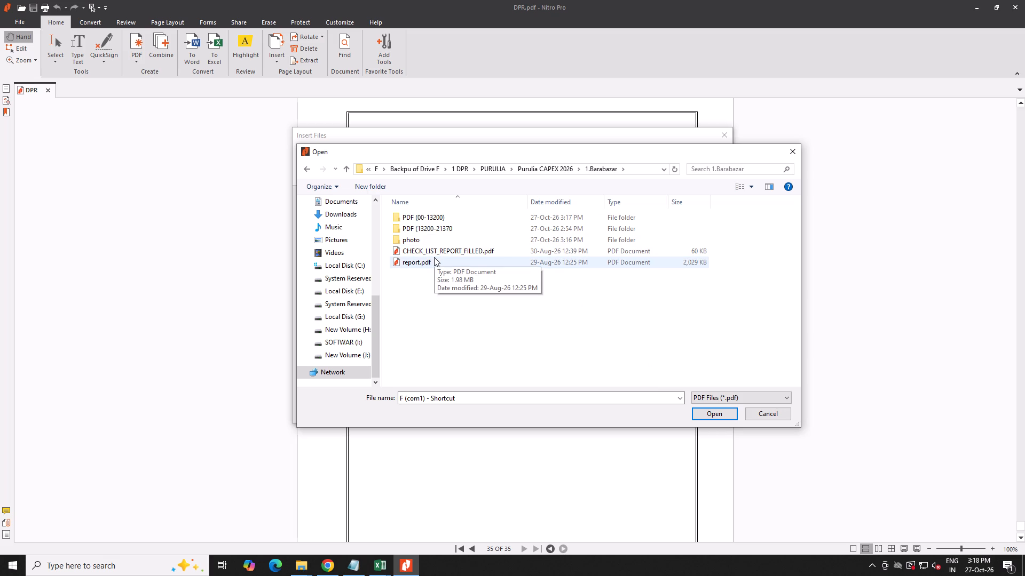
double_click(432, 215)
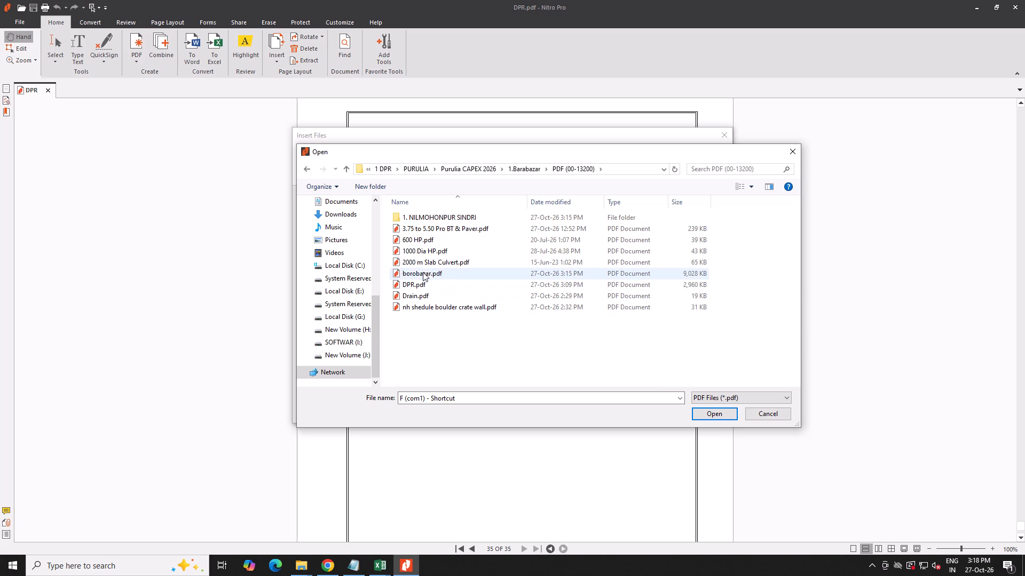
Add every PDF in the PDF (00-13200) folder except borobazar.pdf to the list of files to insert.
left_click(435, 230)
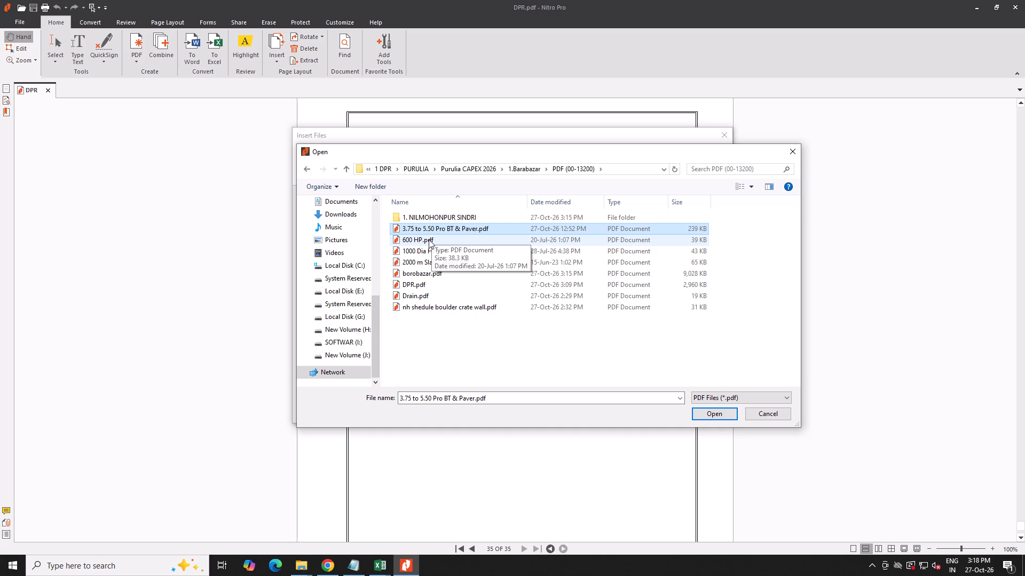
left_click(429, 239, "ctrl")
left_click(425, 247, "ctrl")
left_click(424, 263, "ctrl")
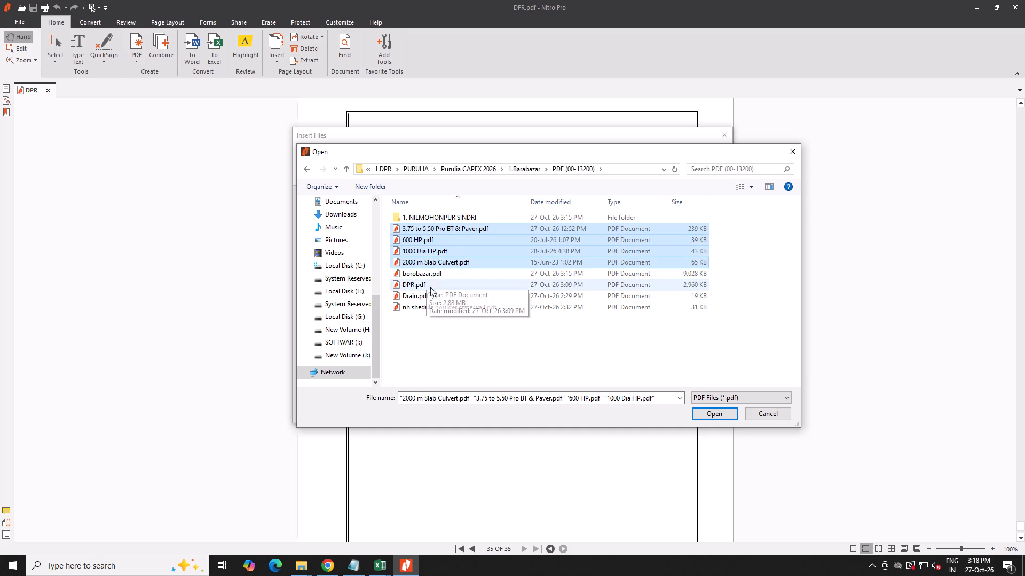
left_click(426, 284, "ctrl")
left_click(425, 299, "ctrl")
left_click(427, 307, "ctrl")
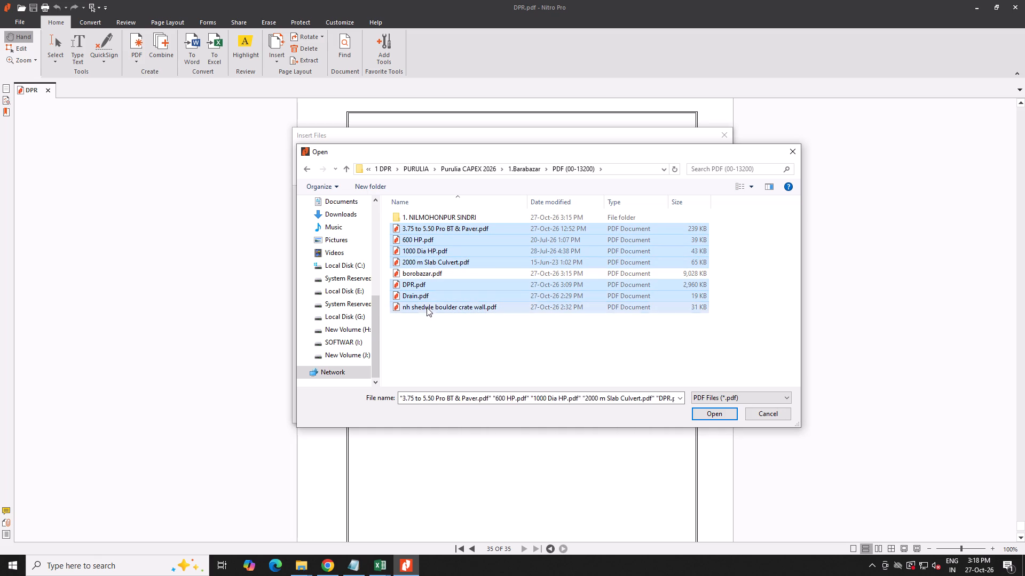
left_click(706, 417)
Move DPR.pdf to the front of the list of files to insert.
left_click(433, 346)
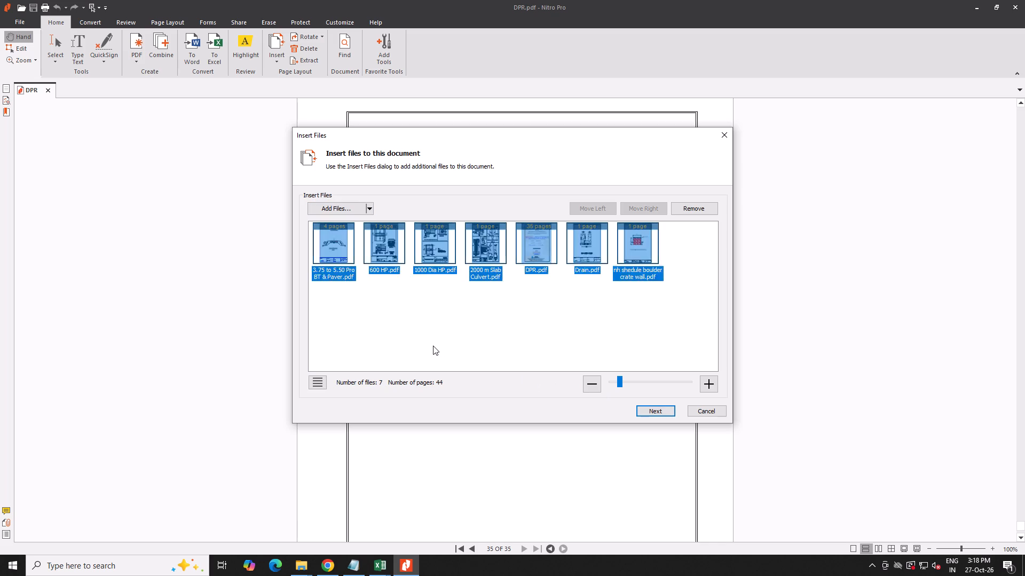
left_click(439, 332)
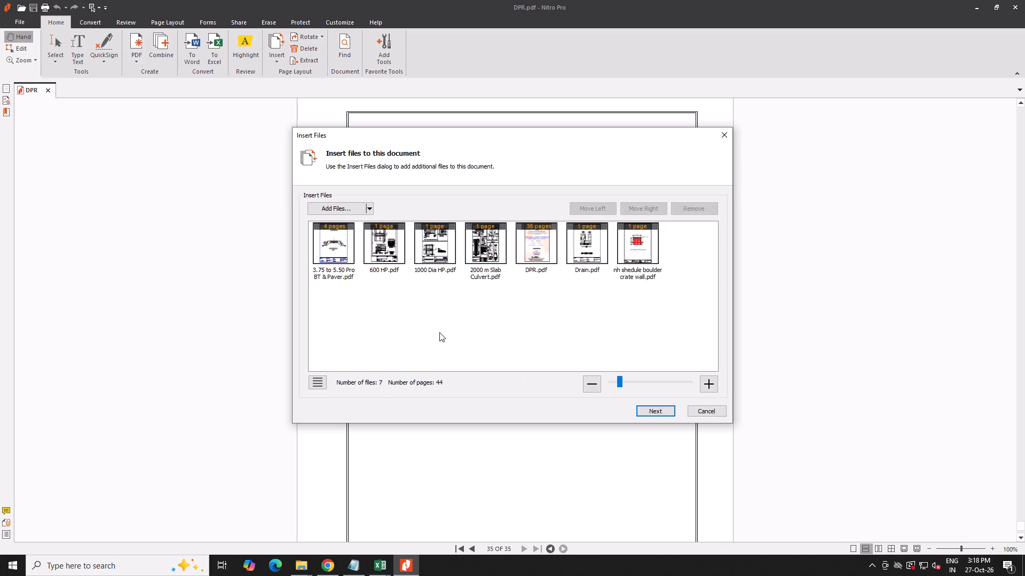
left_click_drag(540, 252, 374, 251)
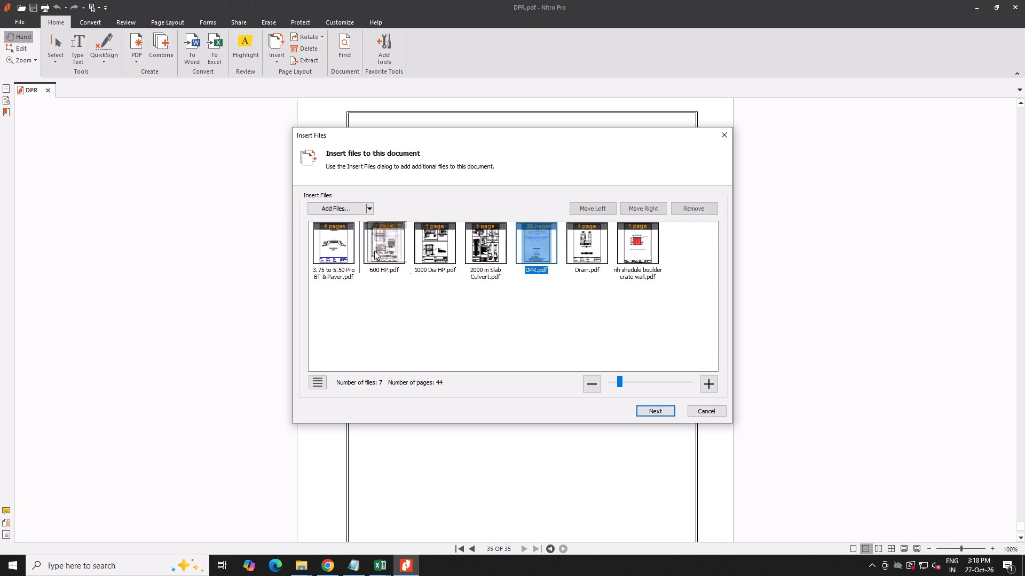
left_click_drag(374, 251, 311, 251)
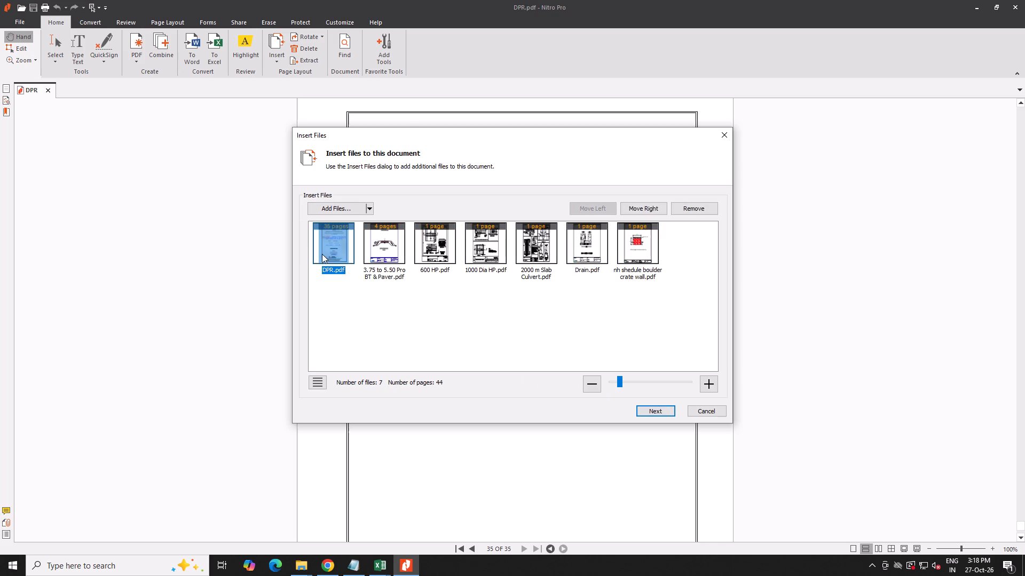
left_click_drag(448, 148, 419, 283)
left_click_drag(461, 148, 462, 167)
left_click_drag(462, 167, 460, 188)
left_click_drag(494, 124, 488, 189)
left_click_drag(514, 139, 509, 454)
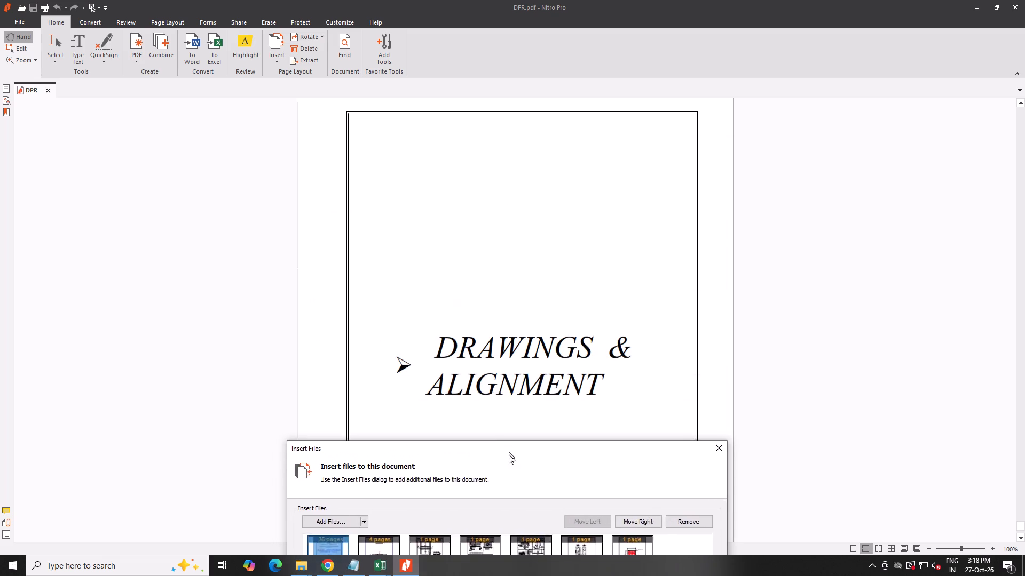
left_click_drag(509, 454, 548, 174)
Remove DPR.pdf from the list and insert the remaining drawing files after the current page, page 35.
left_click(376, 283)
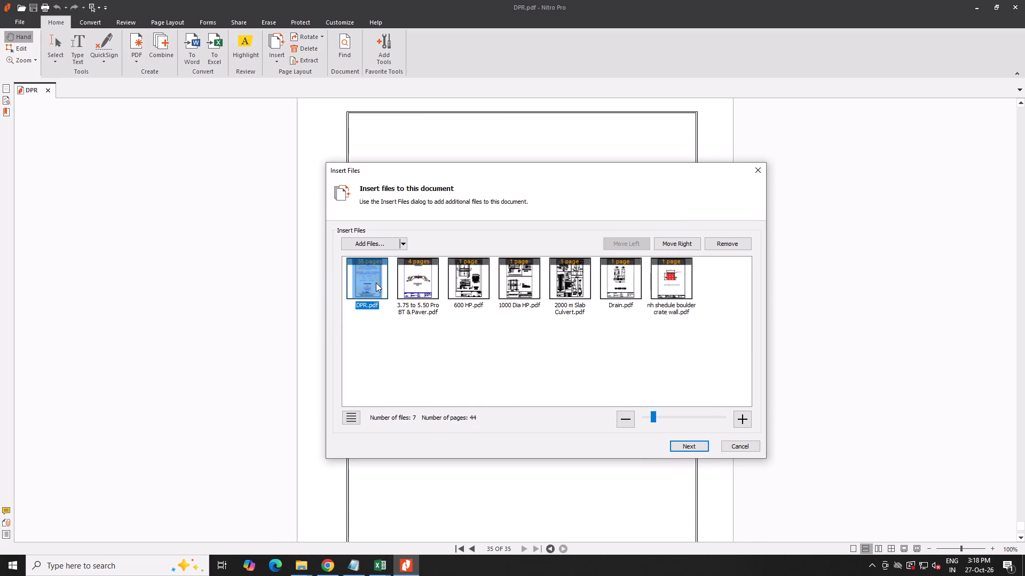
key("Delete")
left_click(556, 358)
left_click(692, 441)
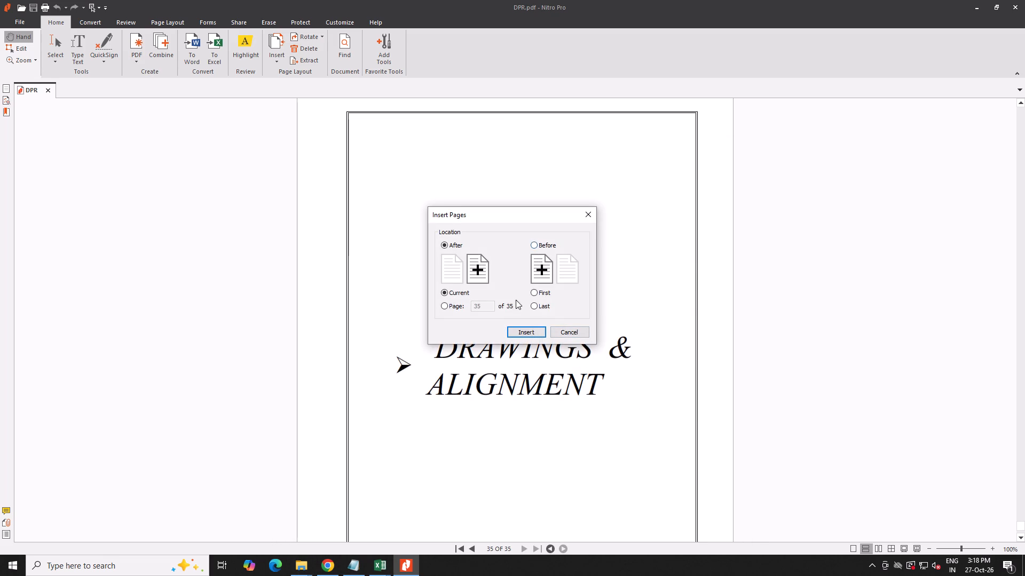
left_click(522, 331)
Save DPR.pdf with the inserted drawings, close it and return to the PDF (00-13200) folder.
left_click(31, 8)
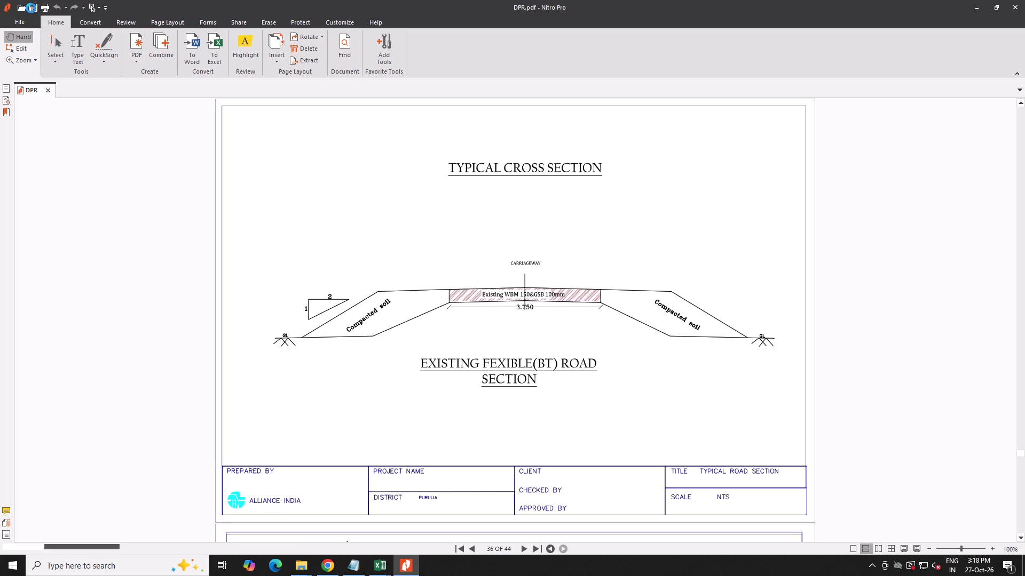
scroll(324, 214, "up", 4)
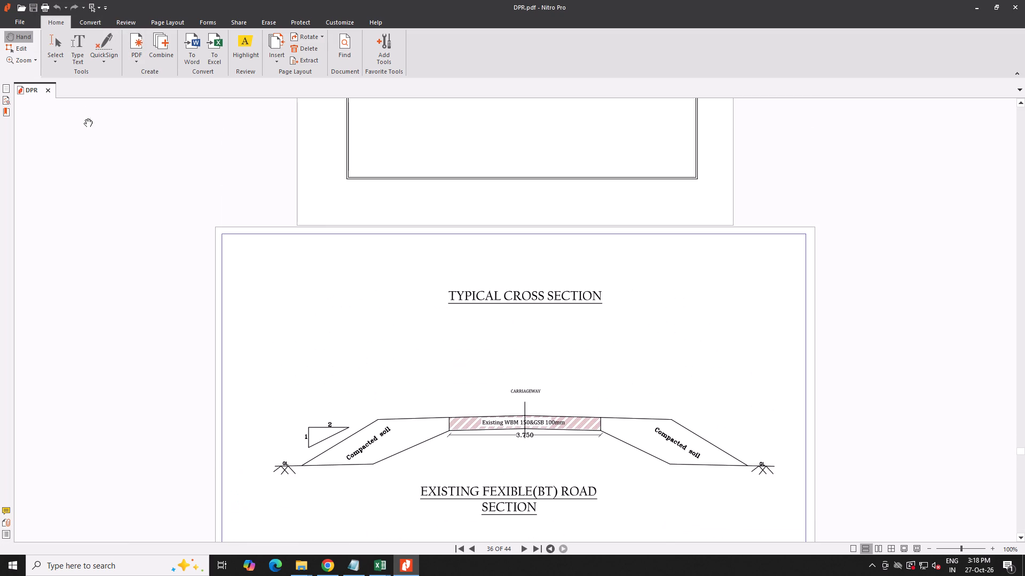
left_click(48, 89)
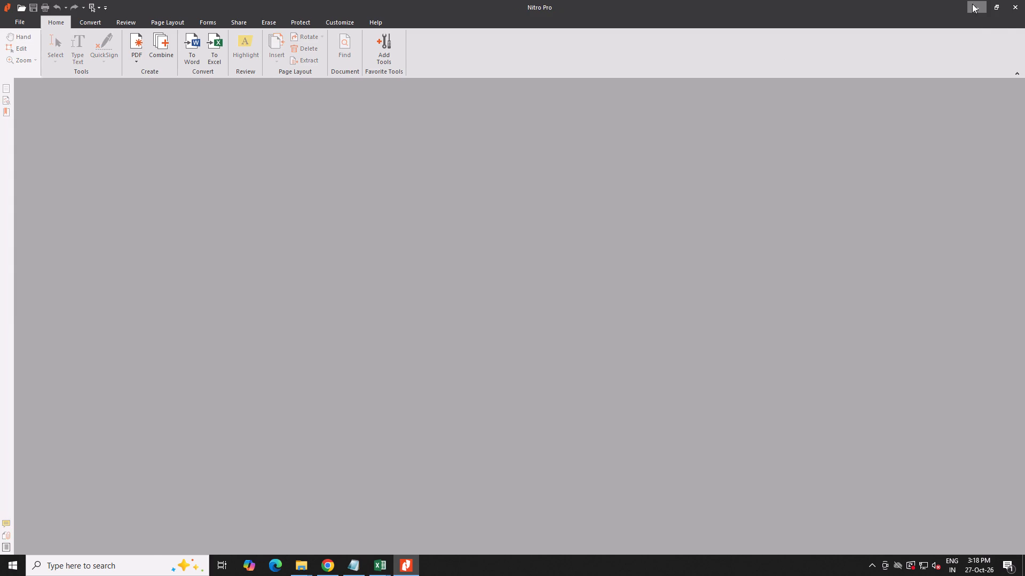
left_click(972, 5)
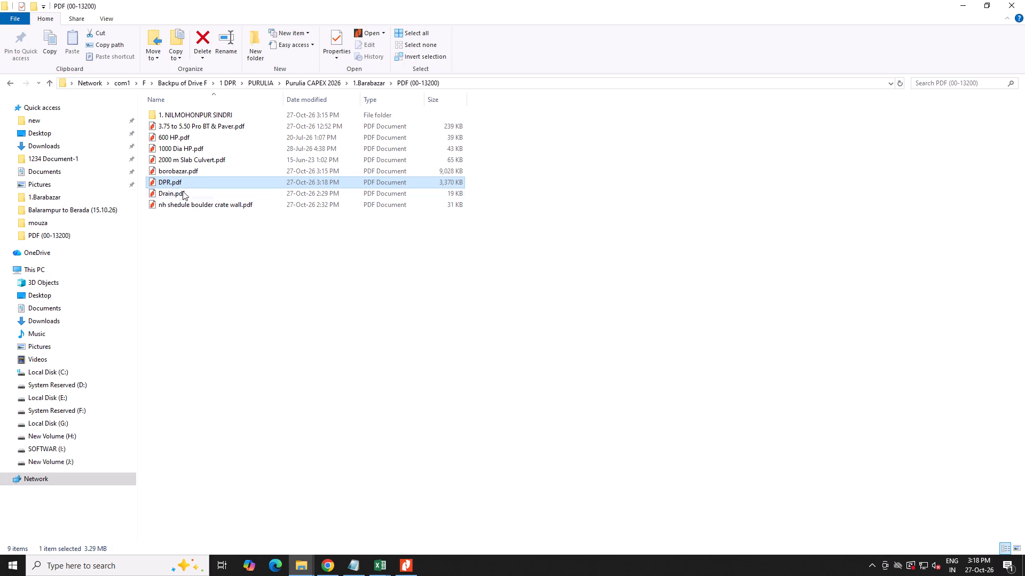
Open borobazar.pdf, check what its first page contains, and close it.
double_click(185, 171)
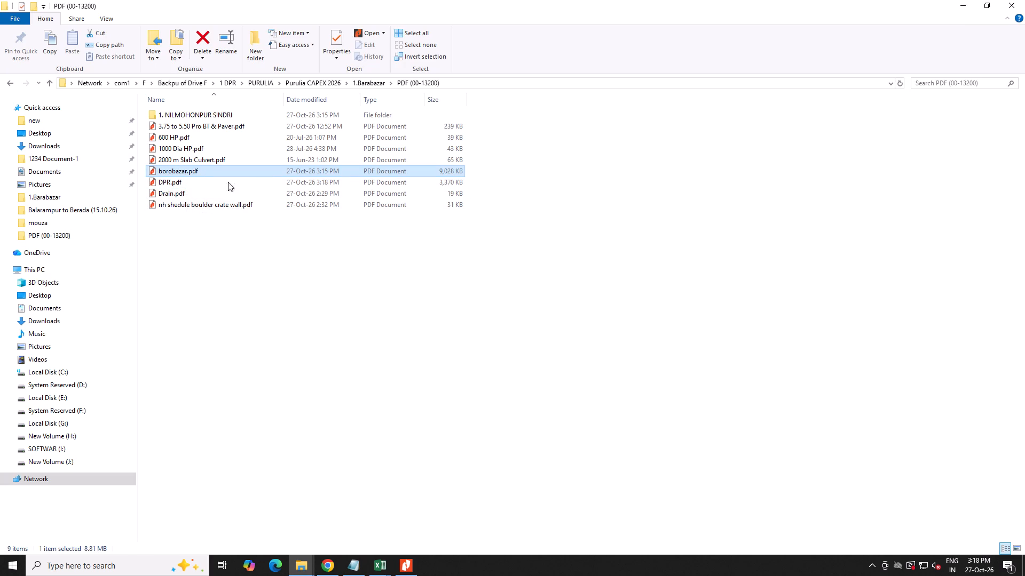
scroll(508, 311, "up", 4)
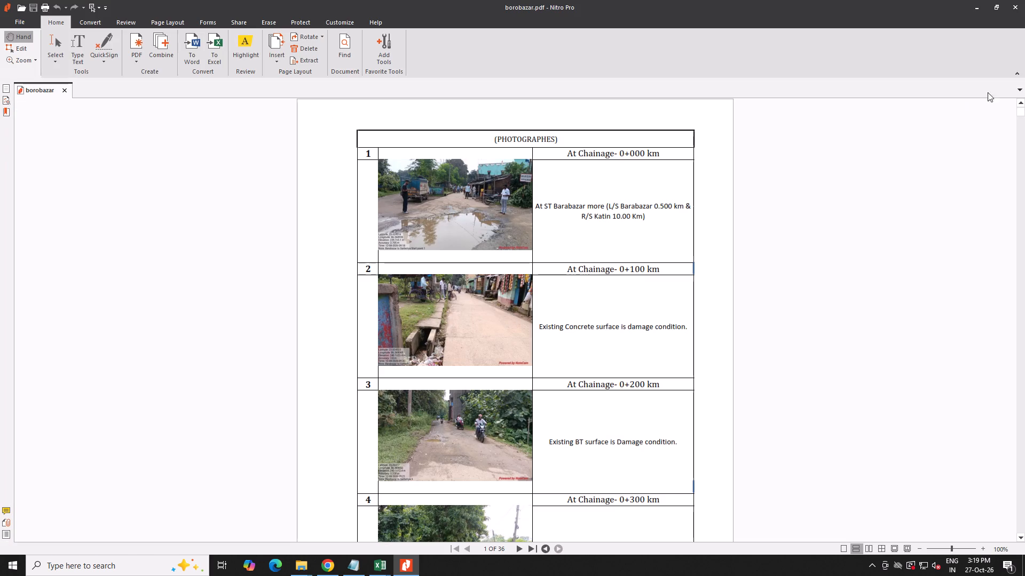
left_click(1016, 9)
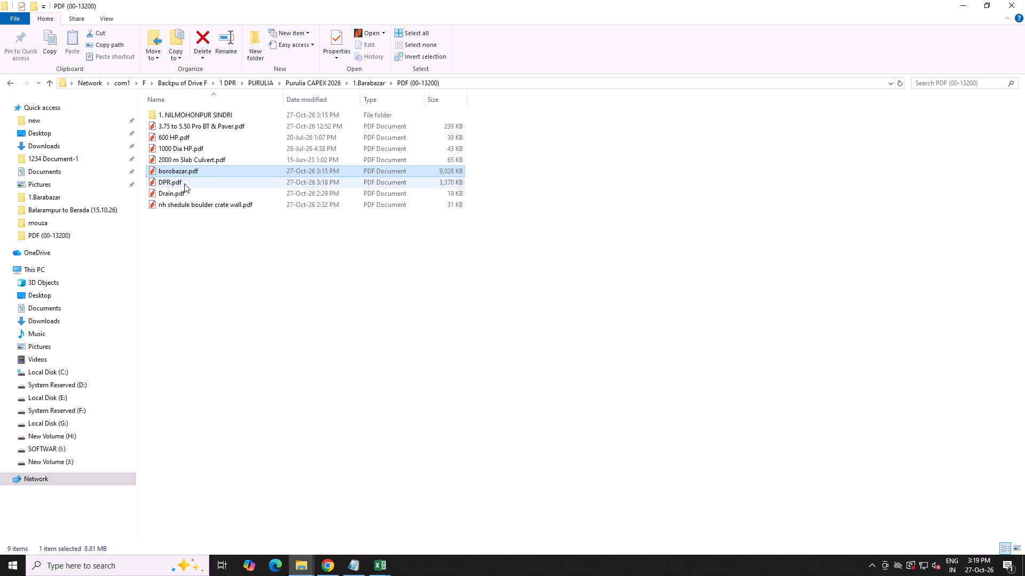
Rename borobazar.pdf in the PDF (00-13200) folder as phrot.pdf.
left_click(179, 170)
key("p")
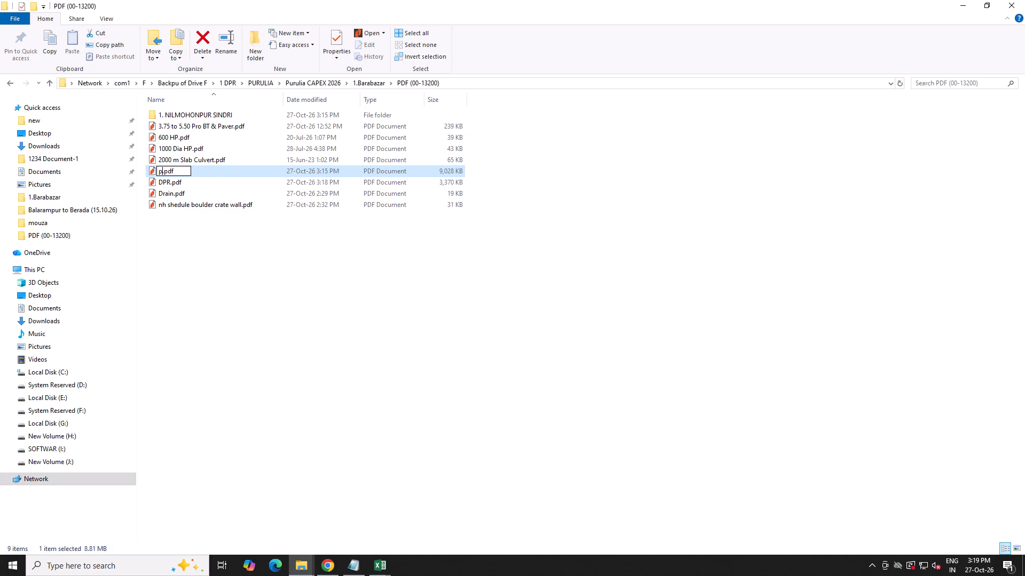
key("h")
type("ro")
key("t")
left_click(267, 235)
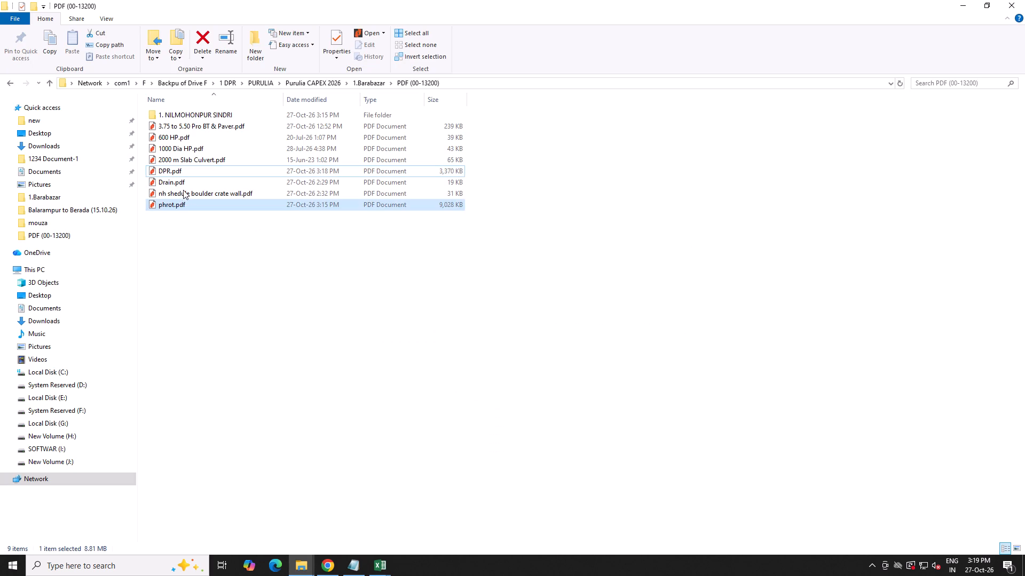
Reopen DPR.pdf and go back to its cover page.
double_click(187, 174)
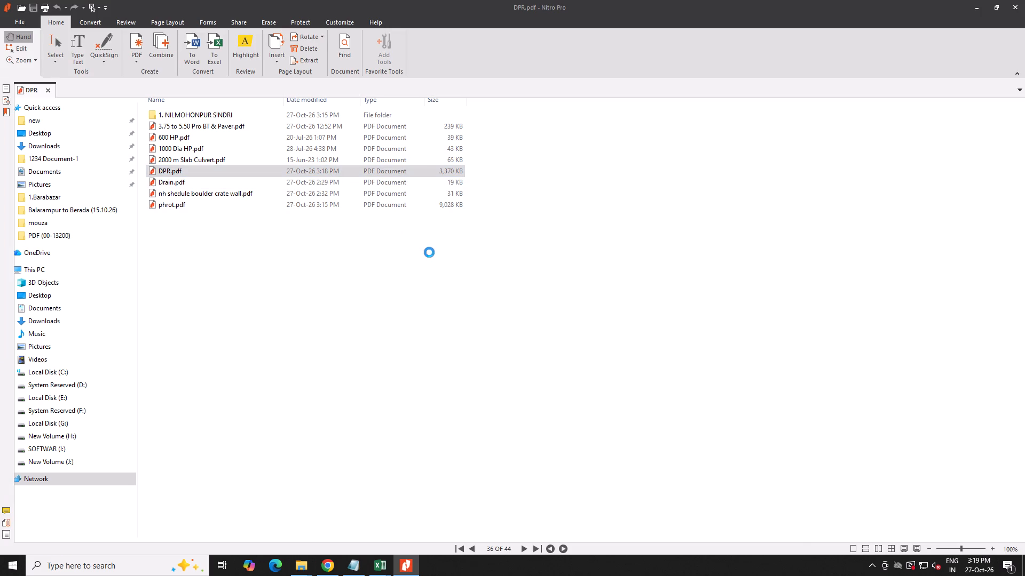
key("Left")
key("Left")
key("Left")
key("Left")
key("Left")
key("Left")
key("Left")
key("Left")
key("Left")
key("Left")
key("Left")
key("Left")
key("Left")
key("Left")
key("Left")
key("Left")
key("Left")
key("Left")
key("Left")
key("Left")
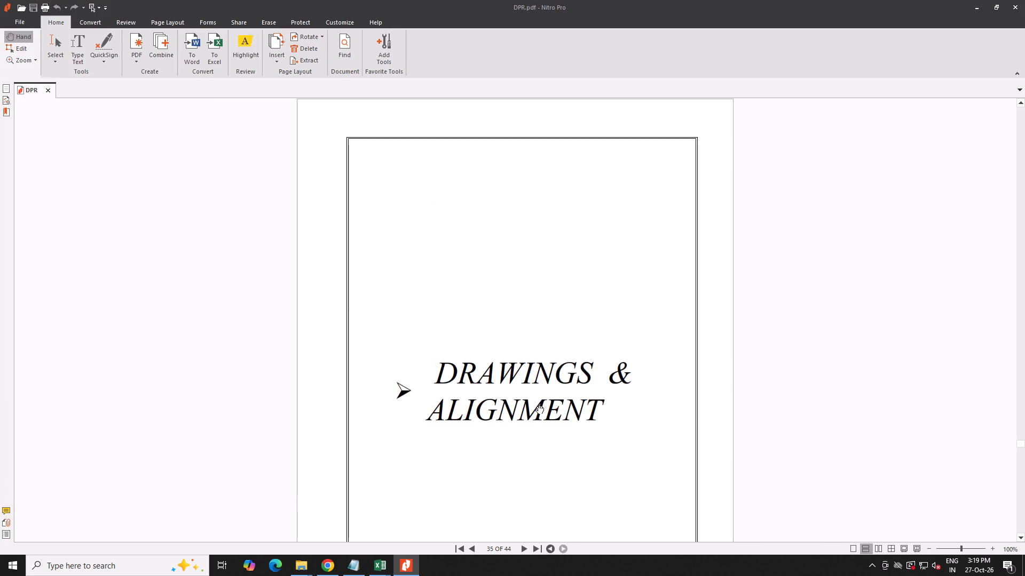
left_click(458, 547)
Go to page 9 of DPR.pdf, the Geotag Photographes divider.
key("Right")
key("Right")
key("Right")
key("Right")
key("Right")
key("Right")
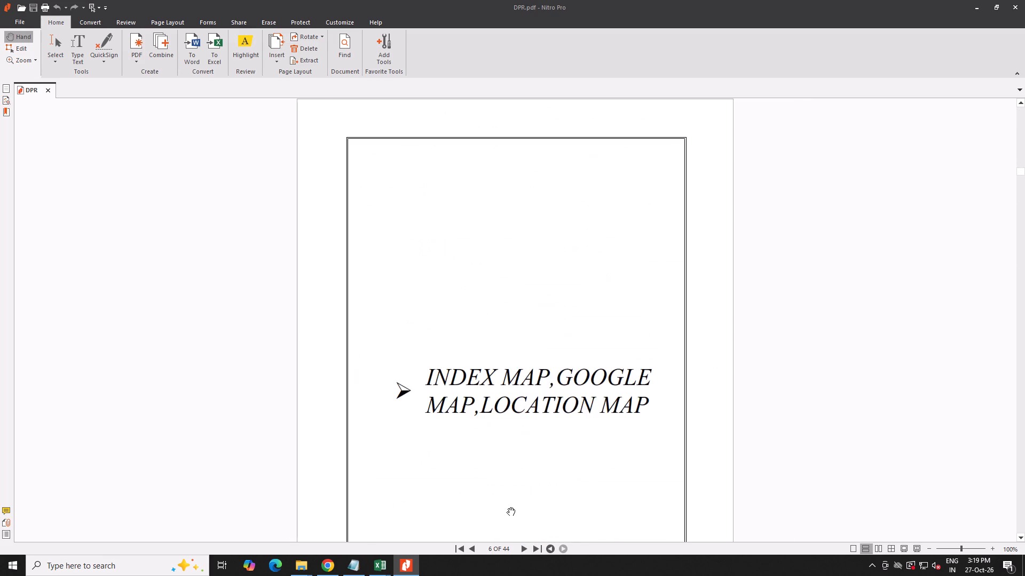
key("Right")
key("Right")
key("Right")
key("Left")
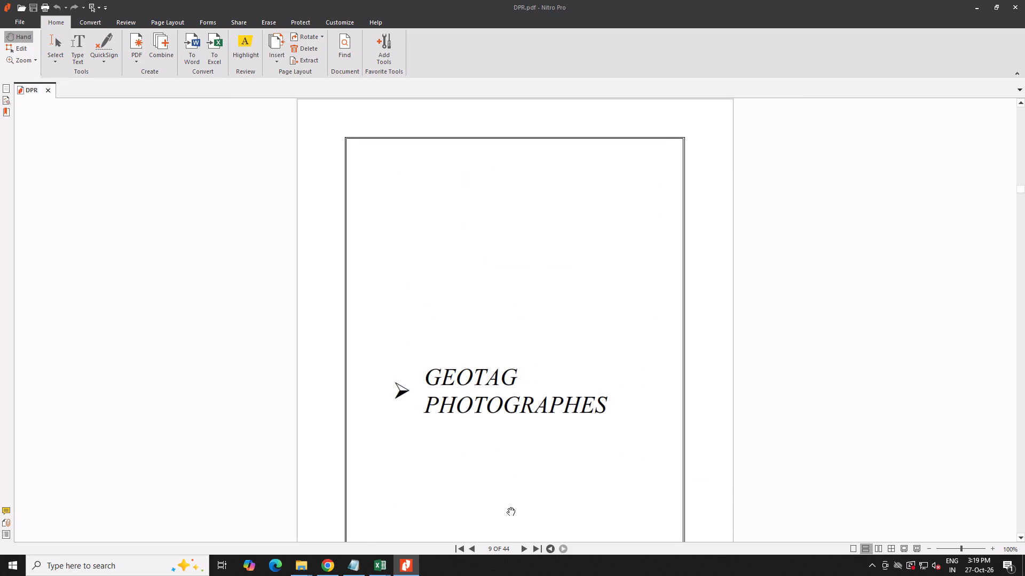
Insert all pages of phrot.pdf before page 10 of DPR.pdf, the Preface Report divider.
key("Right")
left_click(280, 52)
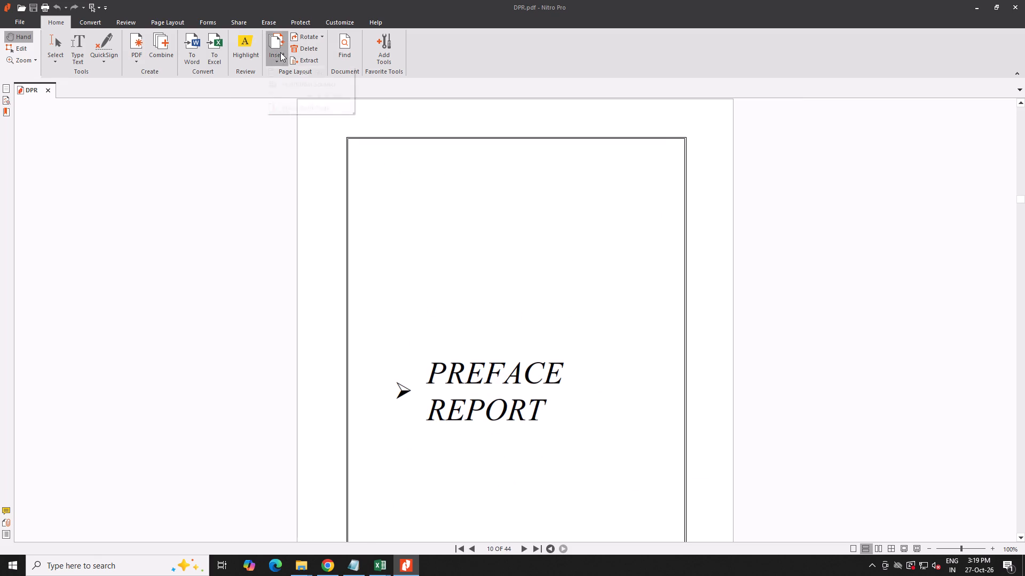
left_click(288, 71)
left_click(348, 212)
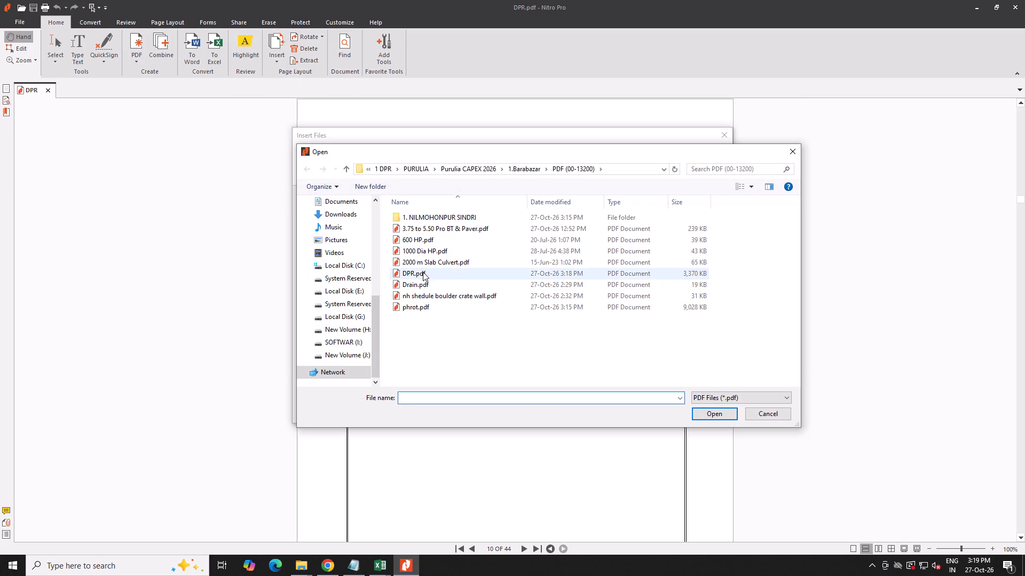
double_click(419, 307)
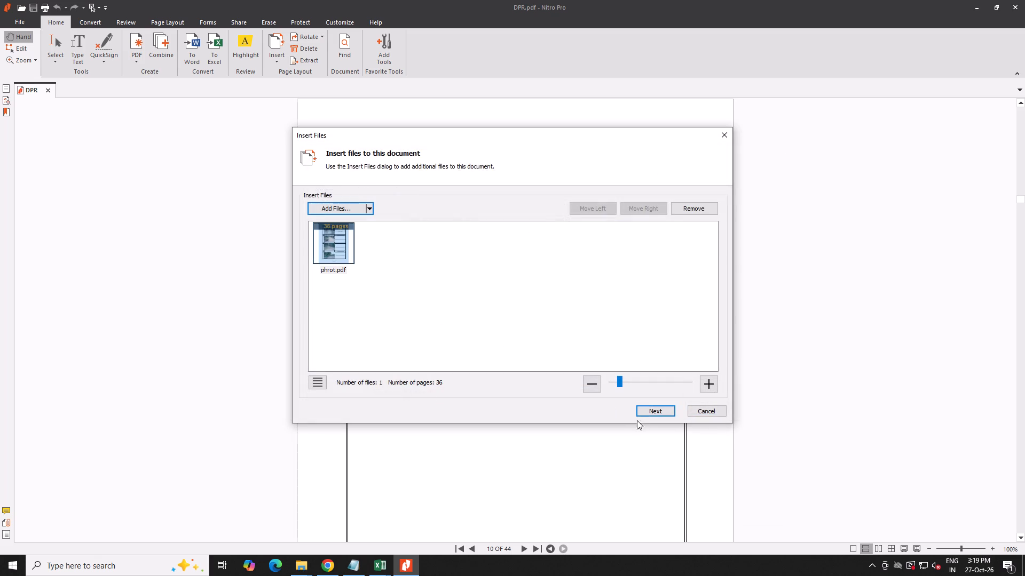
left_click(649, 412)
left_click(541, 275)
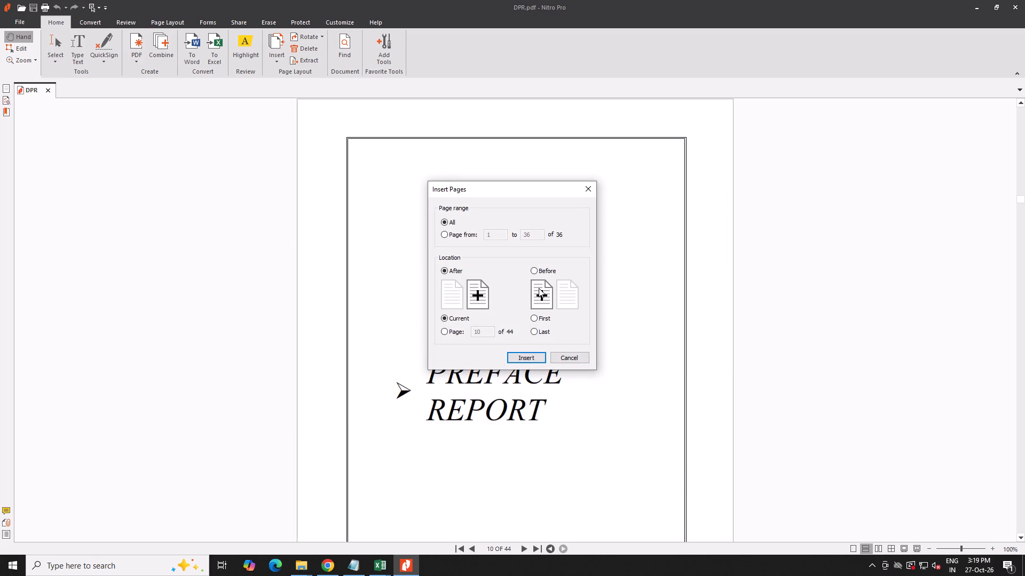
left_click(543, 270)
left_click(532, 356)
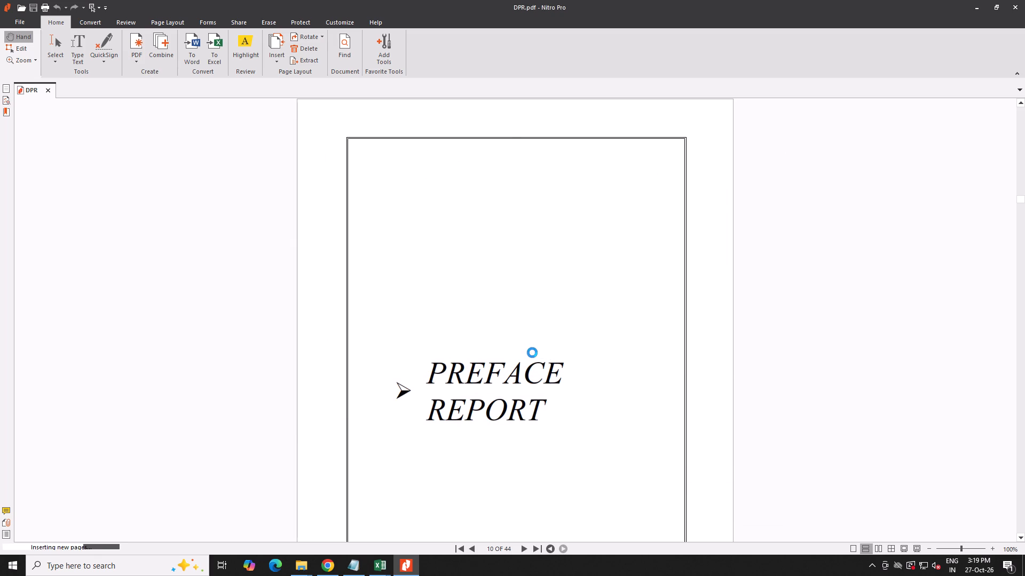
Check the inserted geotagged photograph pages and the sections that follow them, ending at the project report on page 47.
scroll(531, 343, "down", 5)
key("Right")
key("Right")
key("Right")
key("Right")
key("Right")
key("Right")
key("Right")
key("Right")
key("Right")
key("Right")
key("Right")
key("Right")
key("Right")
key("Right")
key("Right")
key("Right")
key("Right")
key("Right")
key("Right")
key("Right")
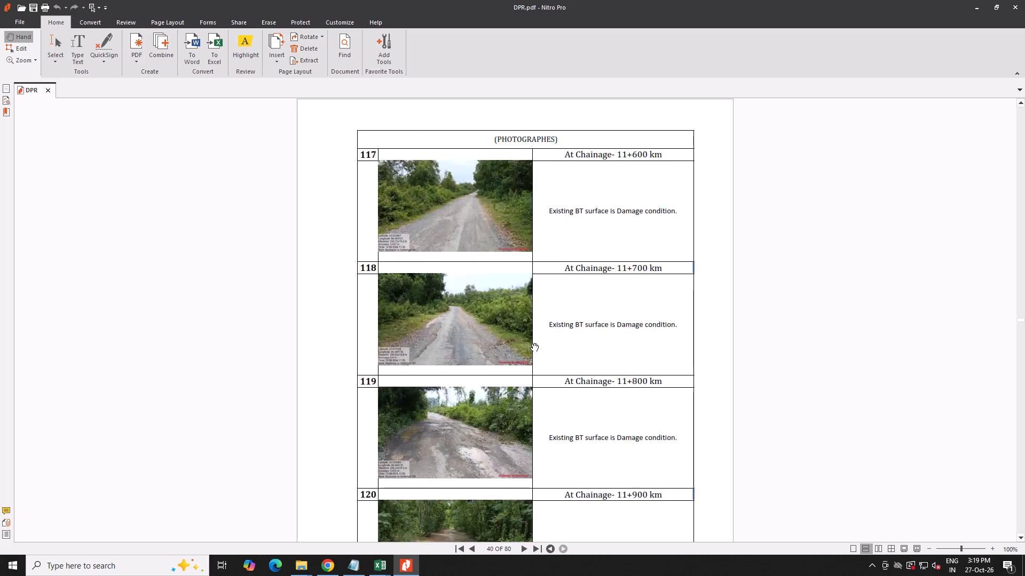
key("Left")
key("Left")
key("Left")
key("Left")
key("Left")
key("Left")
key("Left")
key("Left")
key("Left")
key("Left")
key("Left")
key("Left")
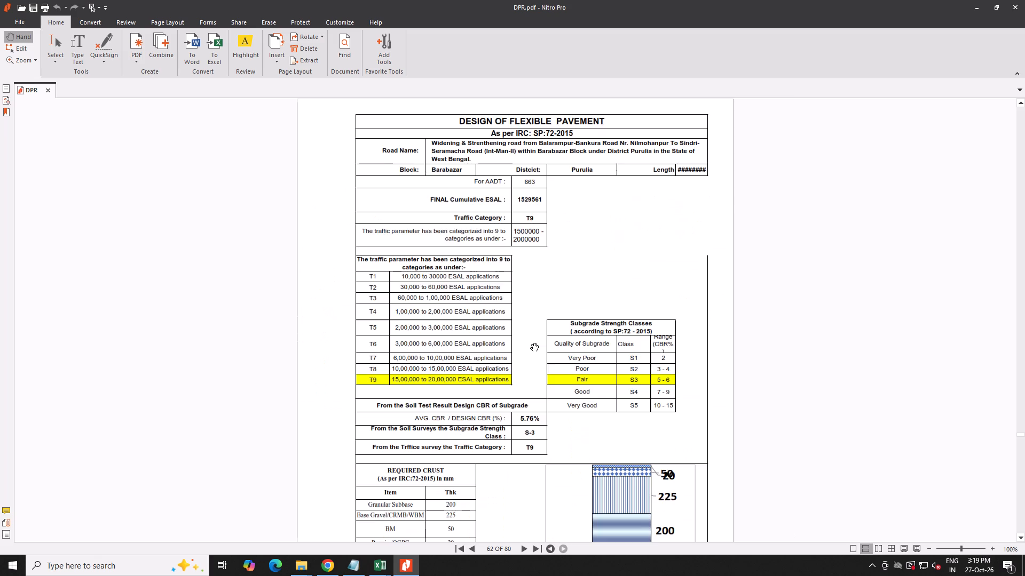
key("Left")
key("Left")
key("Left")
key("Left")
key("Left")
key("Left")
key("Left")
key("Left")
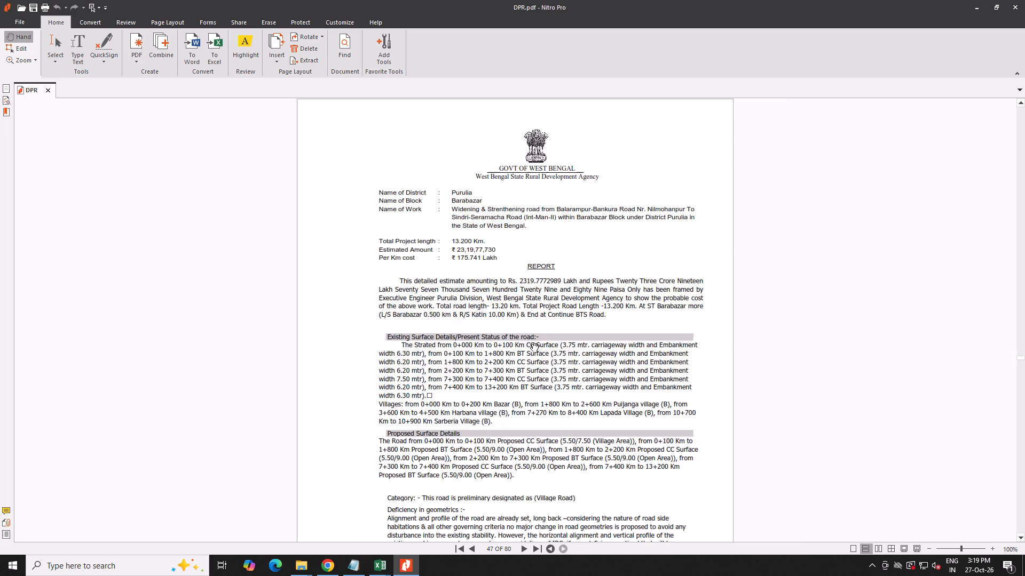
Read through the project report from page 48 onward, and go back to the inserted photograph pages.
key("Right")
scroll(531, 343, "down", 5)
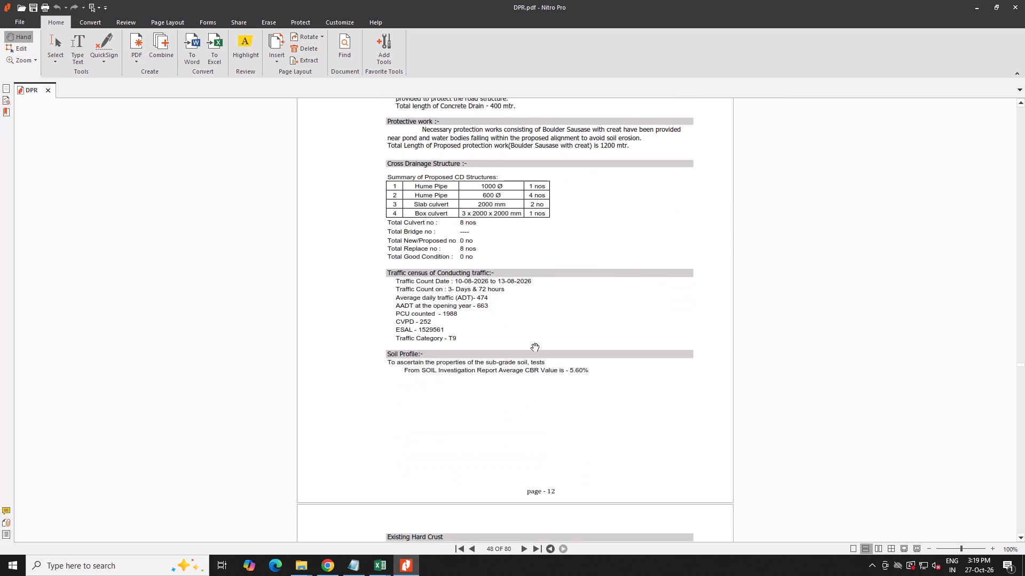
scroll(531, 343, "down", 20)
scroll(531, 343, "down", 2)
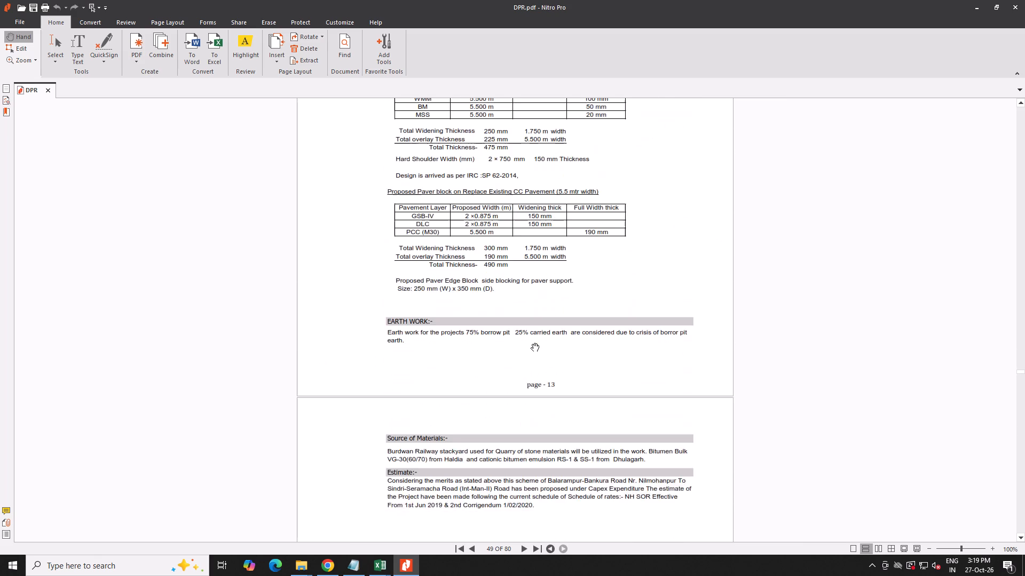
scroll(531, 343, "down", 6)
key("Right")
key("Right")
key("Left")
key("Left")
key("Left")
key("Left")
key("Left")
key("Left")
key("Left")
key("Left")
key("Left")
key("Left")
key("Left")
key("Left")
key("Left")
key("Left")
key("Left")
key("Left")
key("Left")
key("Left")
key("Left")
key("Left")
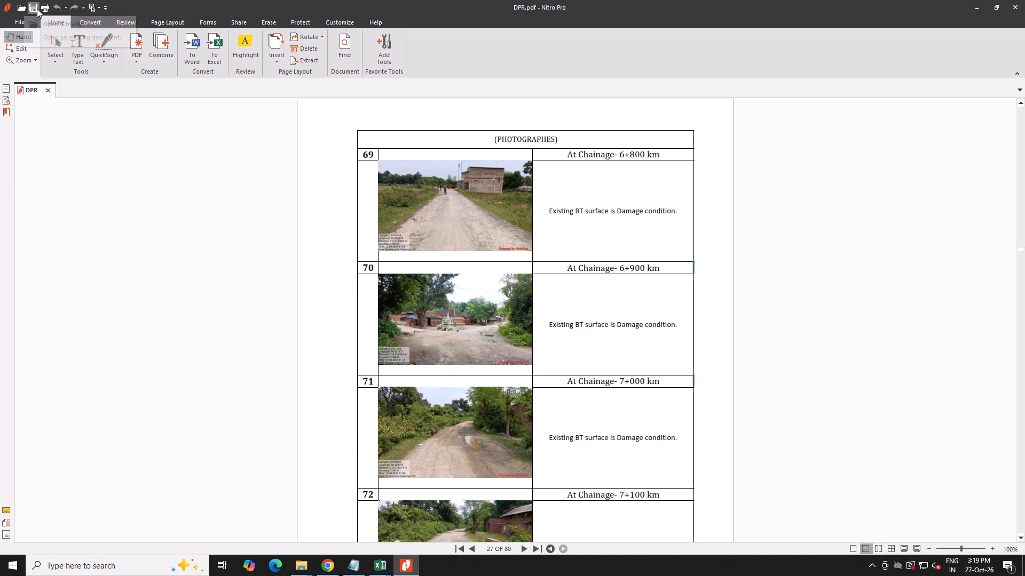
Page through the rest of DPR.pdf to its last page and check the closing drain and road cross-section drawings.
key("Right")
key("Right")
key("Right")
key("Right")
key("Right")
key("Right")
key("Right")
key("Right")
key("Right")
key("Right")
key("Right")
key("Right")
key("Right")
key("Right")
key("Right")
key("Right")
key("Right")
key("Right")
key("Right")
key("Right")
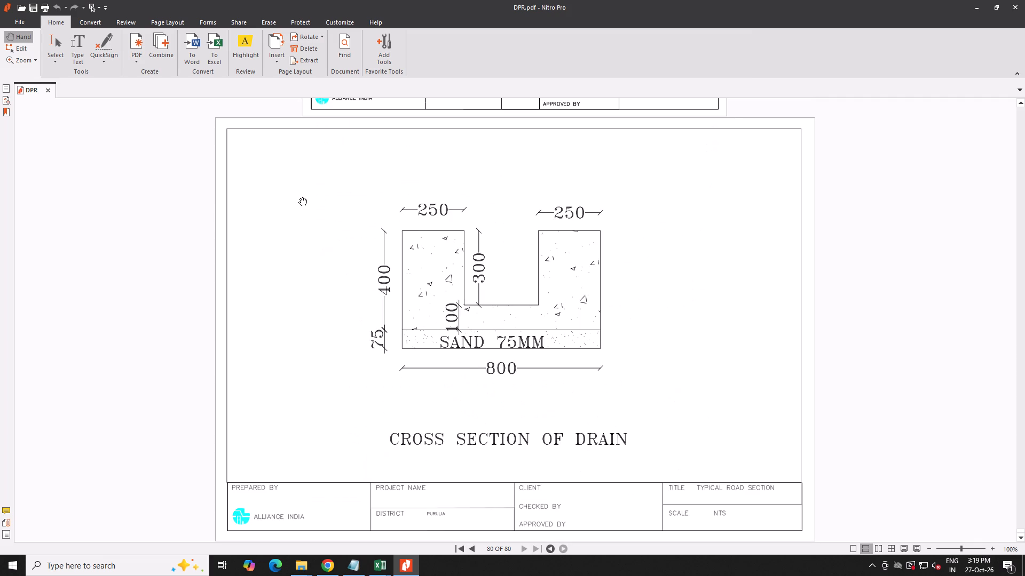
key("Left")
key("Left")
key("Left")
key("Left")
key("Left")
key("Left")
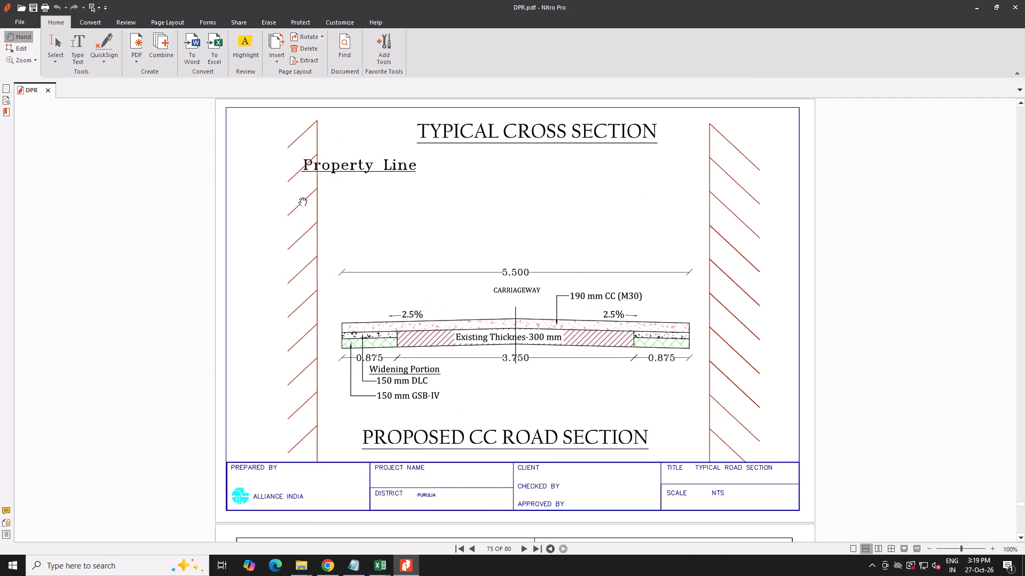
Insert all pages of 1. EST Barabazar NH Sch.pdf from the 1. NILMOHONPUR SINDRI folder before page 66, the Rate Analysis divider.
key("Left")
key("Left")
key("Left")
key("Left")
key("Left")
key("Left")
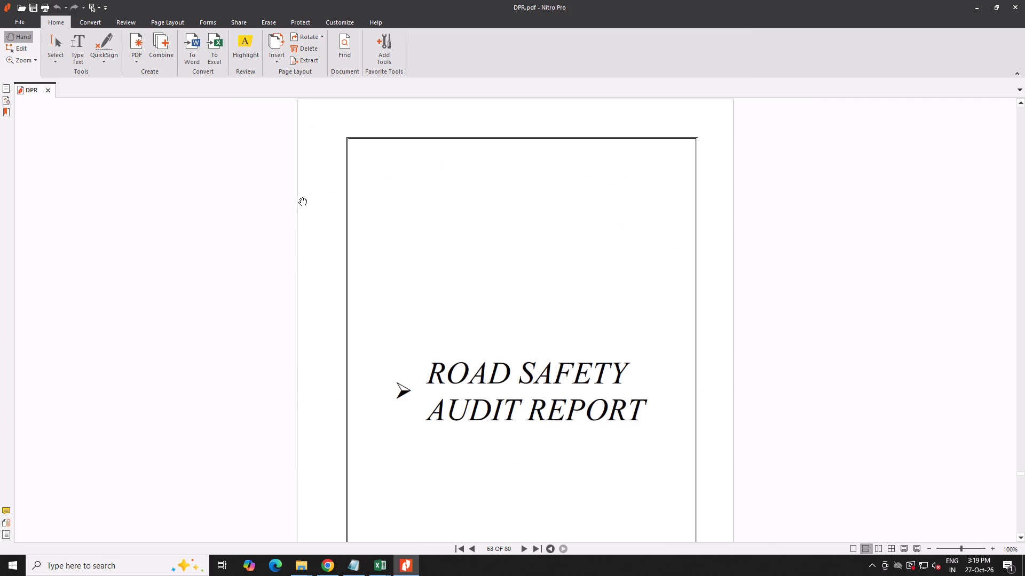
key("Left")
key("Left")
key("Left")
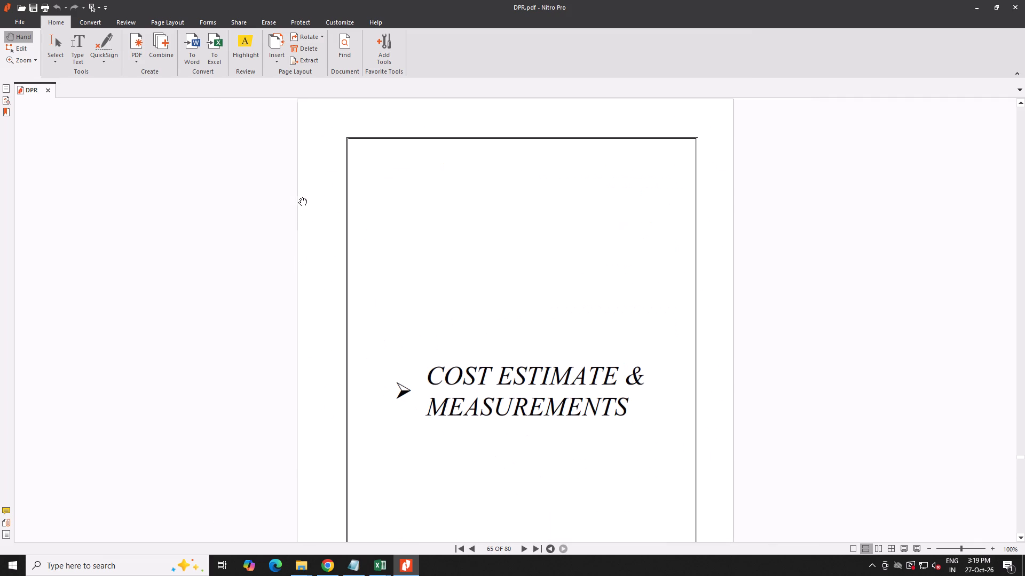
key("Left")
key("Right")
key("Right")
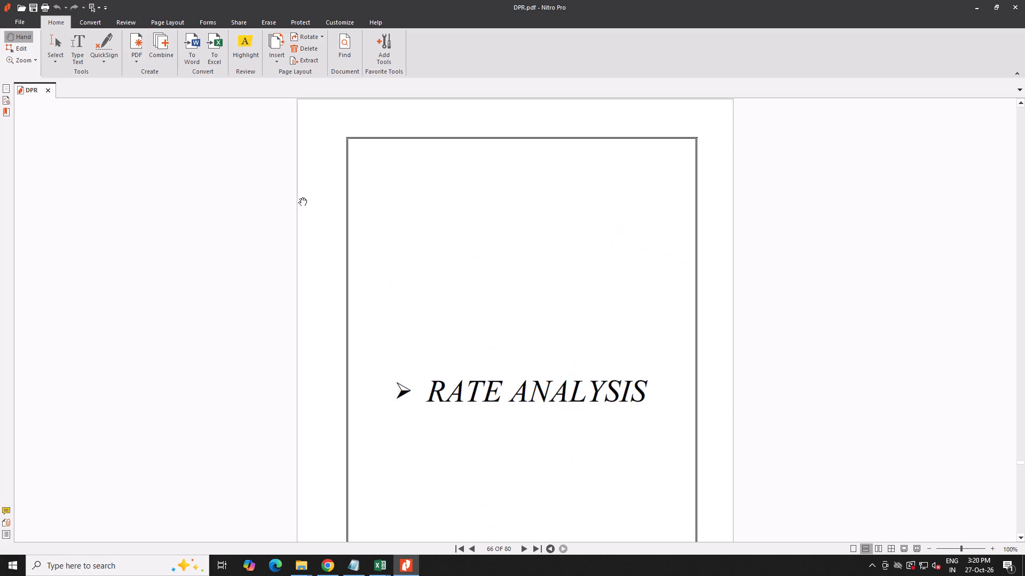
left_click(280, 53)
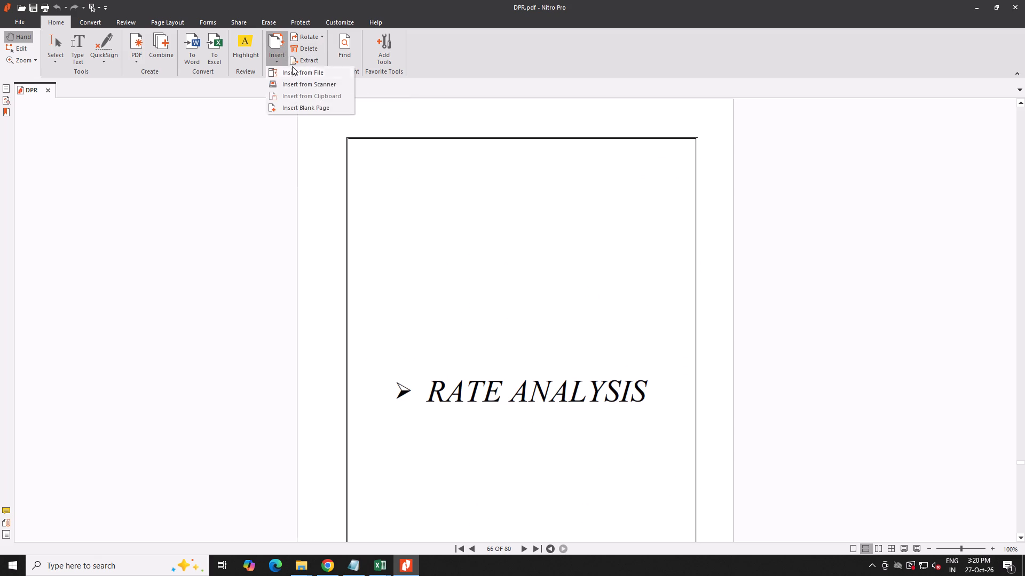
left_click(292, 72)
left_click(341, 213)
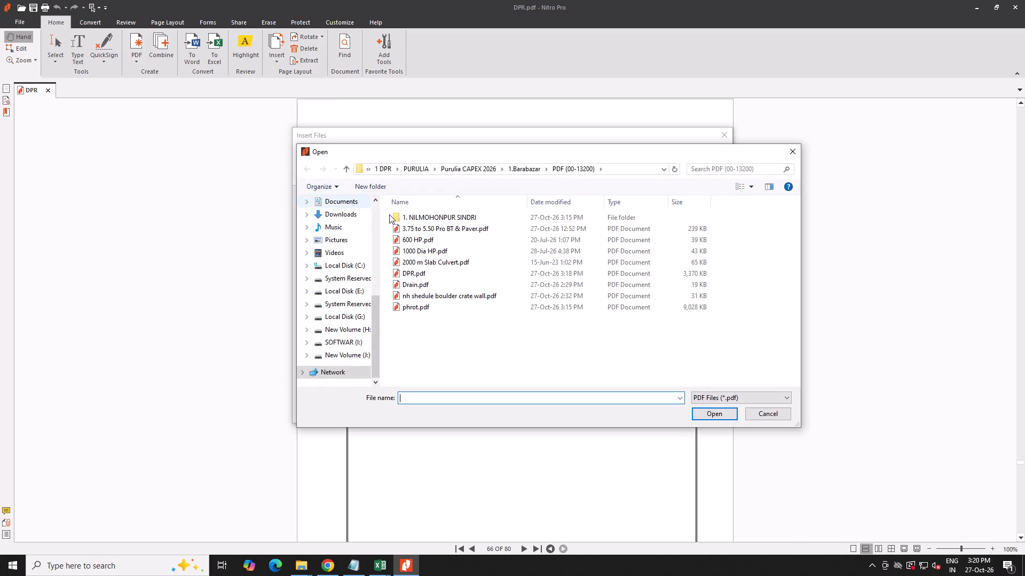
double_click(421, 218)
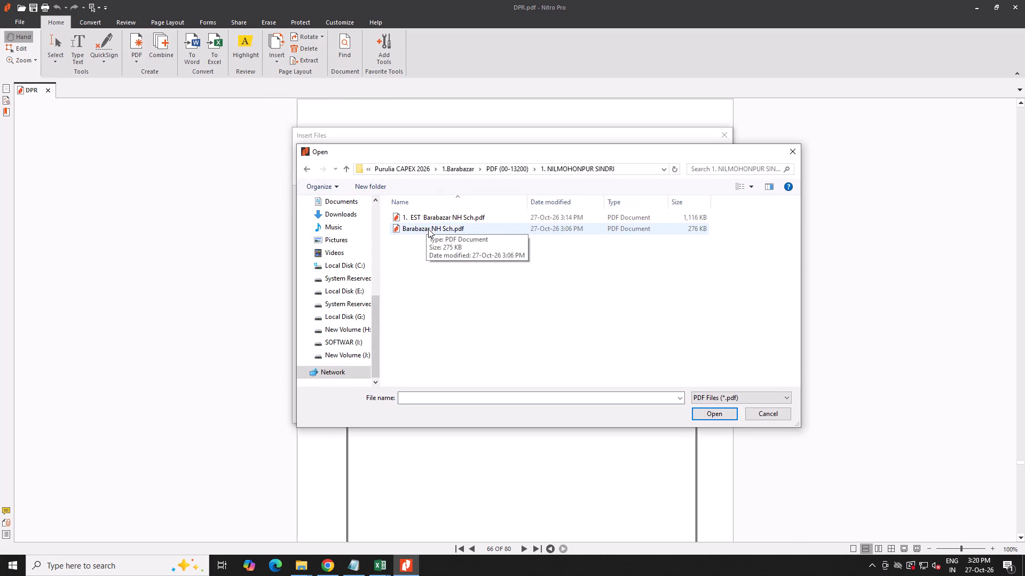
double_click(442, 218)
left_click(655, 415)
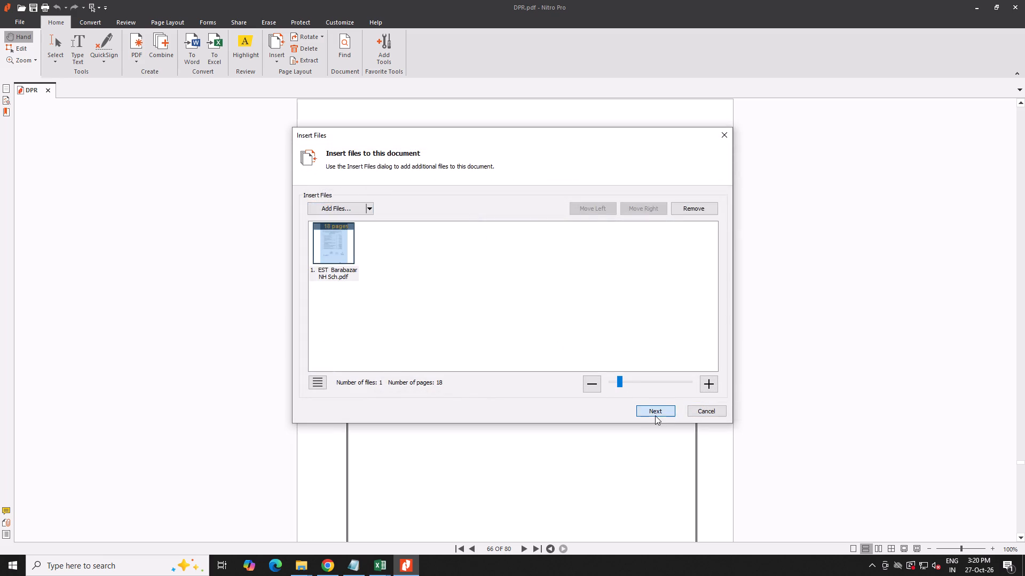
left_click(527, 358)
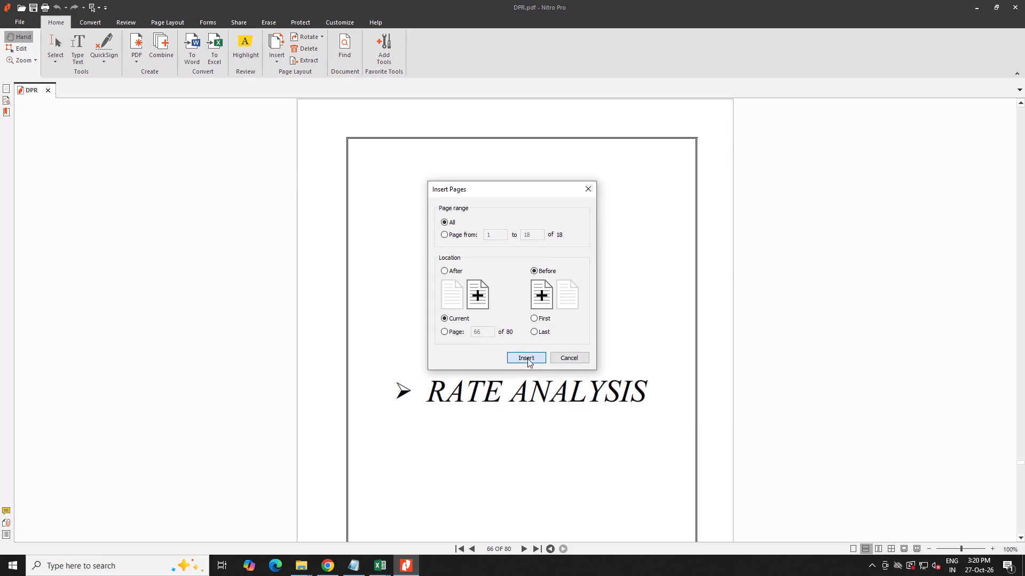
Examine the inserted cost estimate pages, from the signed sanction sheets through the box culvert estimate.
scroll(529, 364, "down", 17)
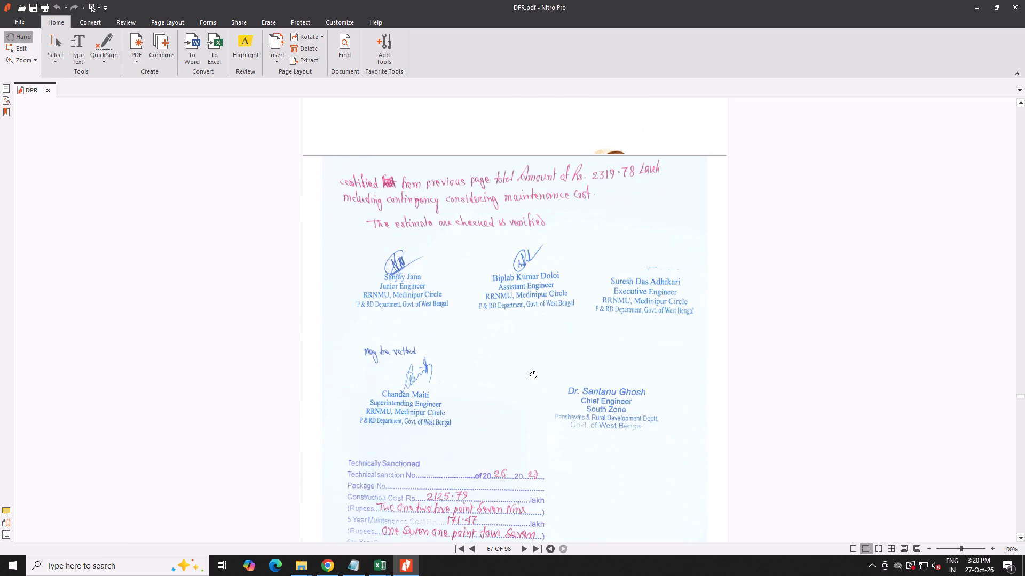
scroll(529, 371, "down", 20)
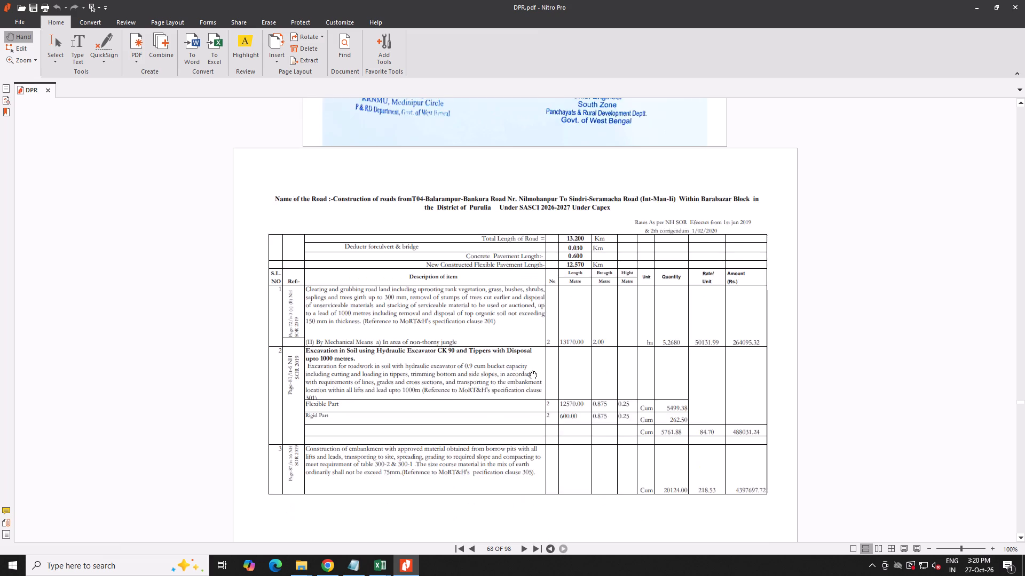
scroll(529, 371, "down", 4)
key("Right")
key("Right")
key("Right")
key("Right")
key("Right")
key("Right")
key("Right")
key("Right")
key("Right")
key("Right")
key("Right")
key("Right")
key("Right")
key("Right")
key("Right")
key("Right")
key("Right")
key("Right")
key("Right")
key("Right")
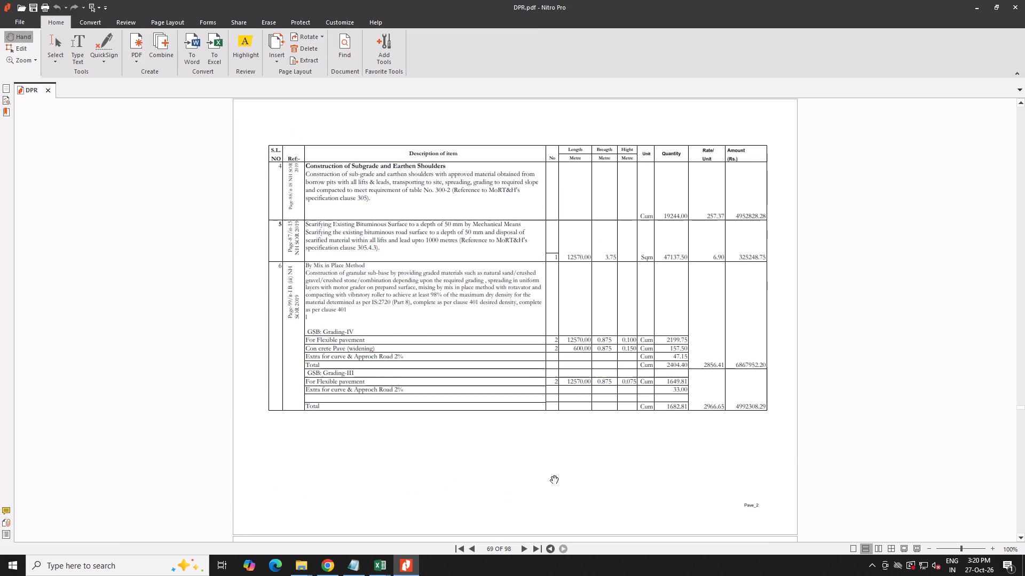
key("Left")
key("Left")
key("Left")
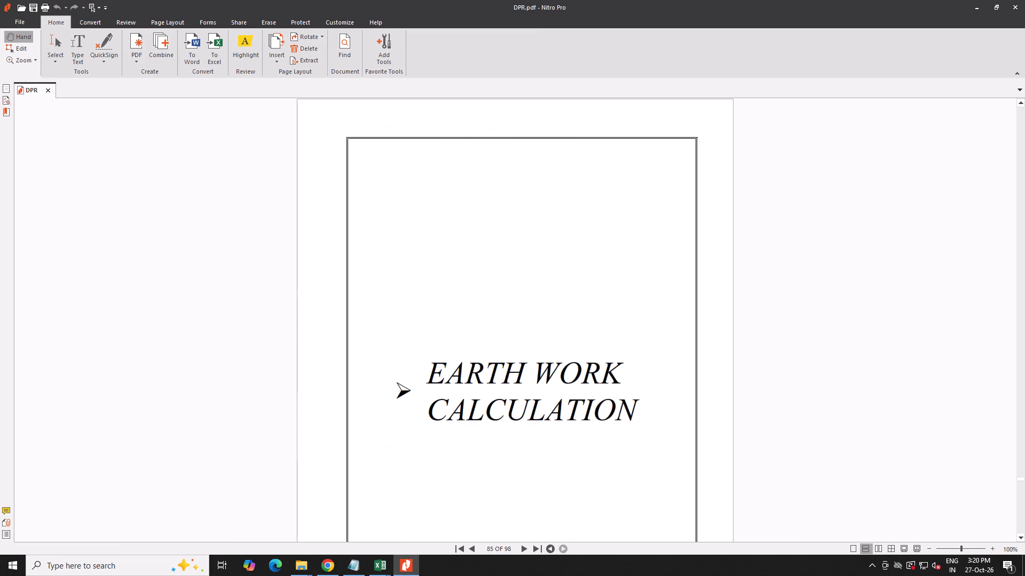
key("Left")
key("Left")
key("Left")
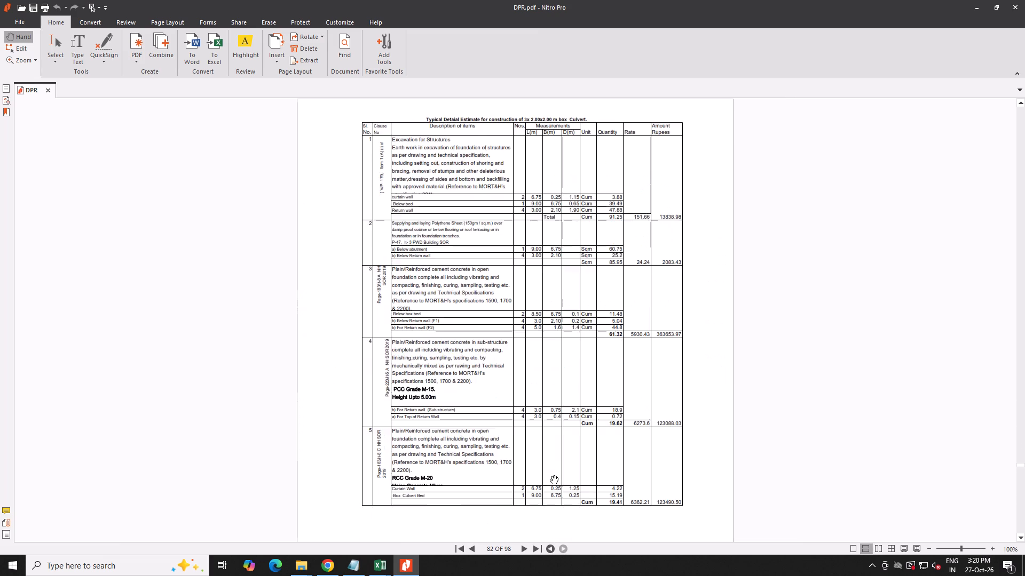
key("Left")
Insert all pages of Barabazar NH Sch.pdf from the 1. NILMOHONPUR SINDRI folder before page 85, the Earth Work Calculation divider.
key("Right")
key("Right")
key("Right")
key("Right")
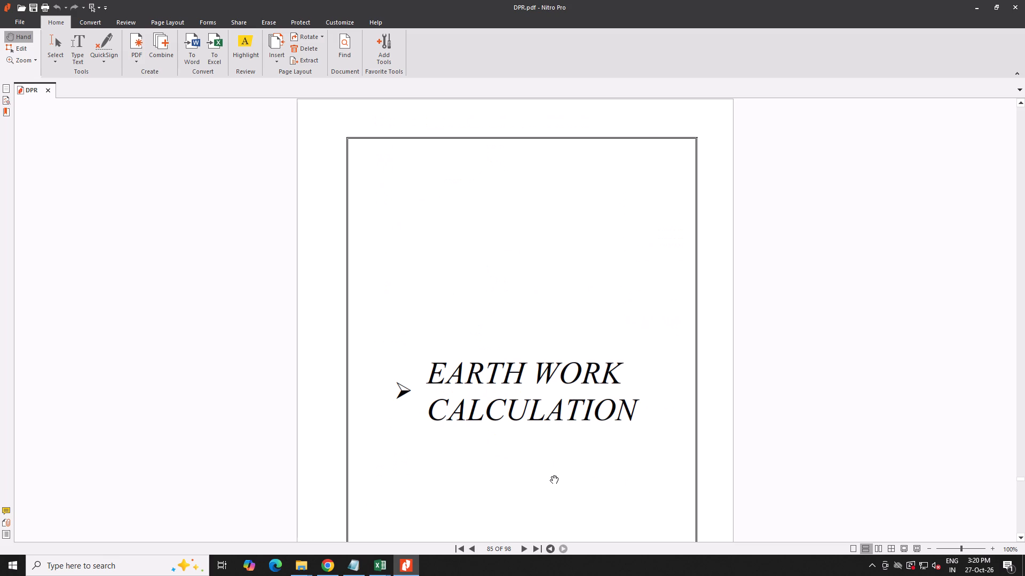
left_click(276, 56)
left_click(284, 69)
left_click(343, 206)
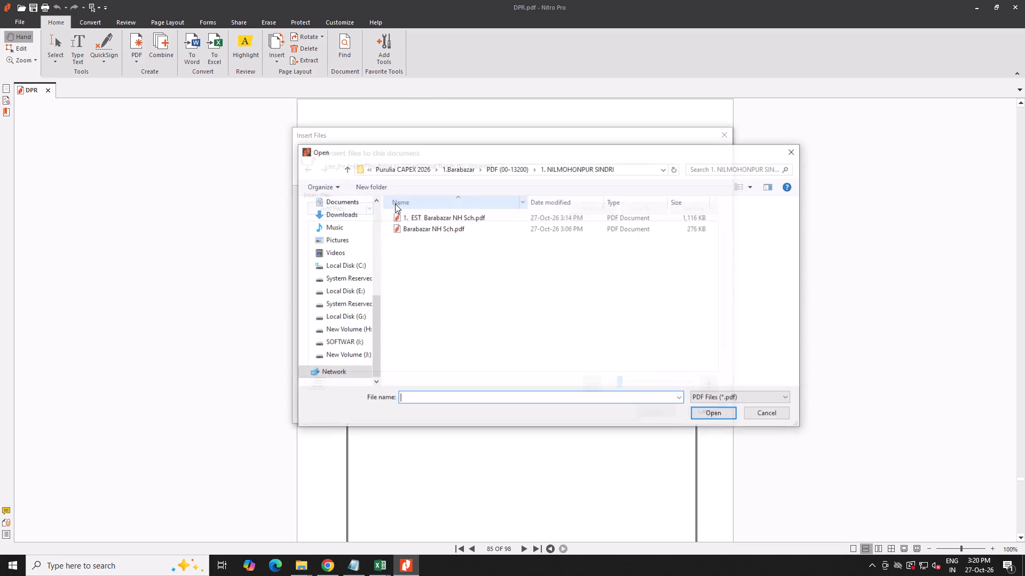
double_click(437, 233)
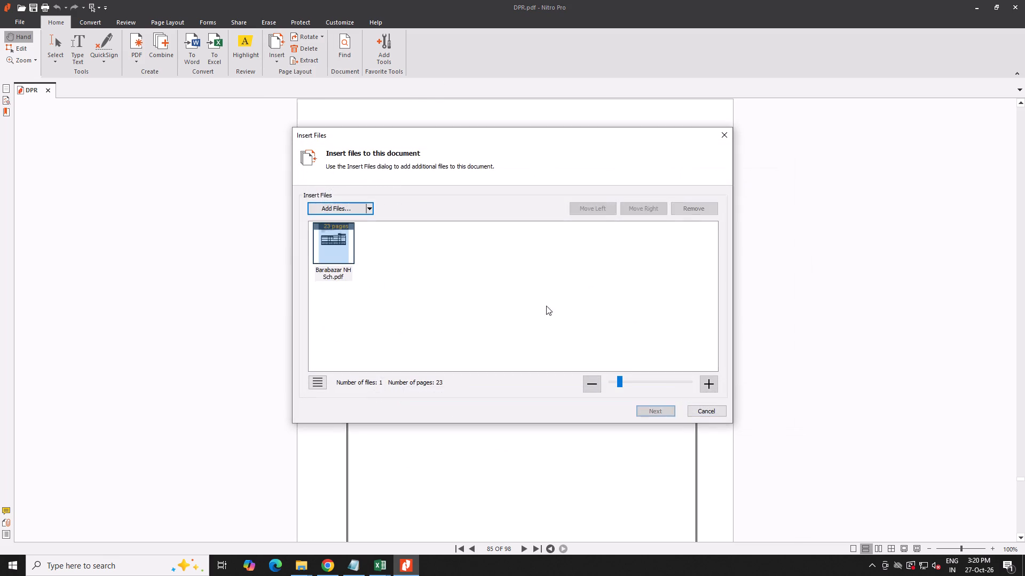
left_click(656, 409)
left_click(544, 358)
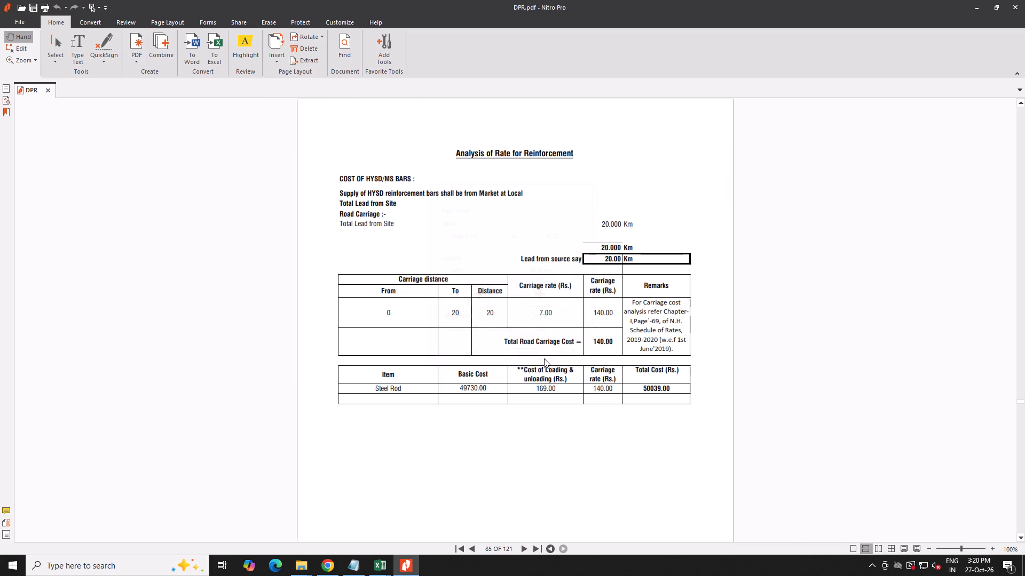
Page through the inserted rate analysis sheets and on into the culvert drawings near the end of the document.
scroll(547, 353, "down", 12)
key("Right")
key("Right")
key("Right")
key("Right")
key("Right")
key("Right")
key("Right")
key("Right")
key("Right")
key("Right")
key("Right")
key("Right")
key("Right")
key("Right")
key("Right")
key("Right")
key("Right")
key("Right")
key("Right")
key("Right")
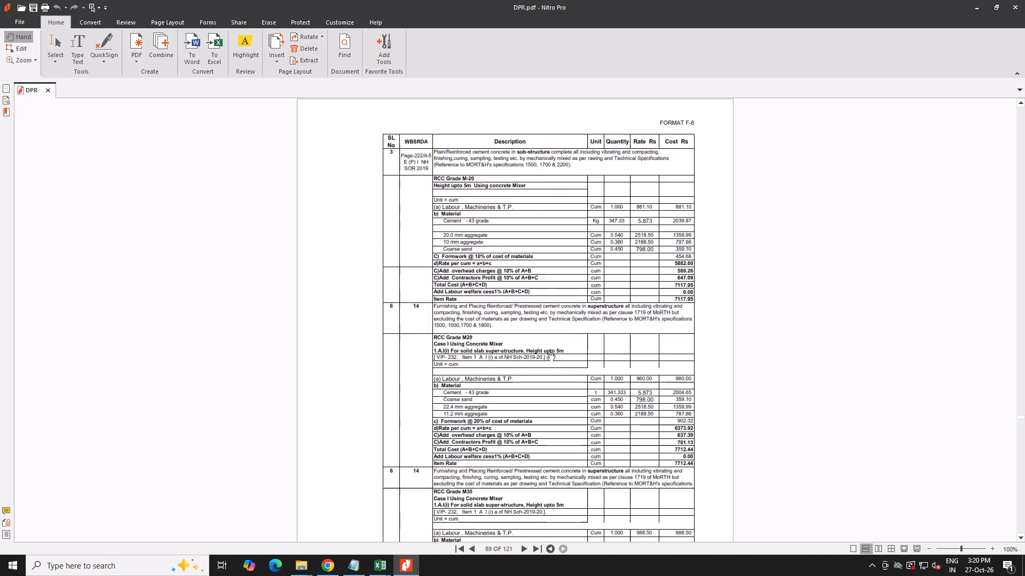
Delete page 107, the nearly blank rate analysis page holding only the stray figures 151, 1500, 145 and 1250.
key("Left")
key("Left")
key("Left")
key("Left")
key("Left")
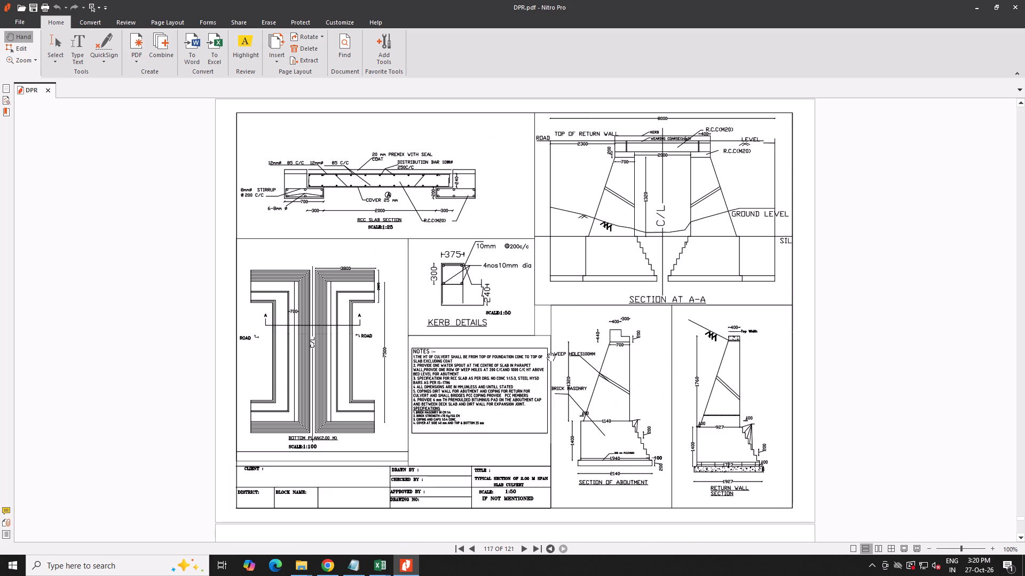
key("Left")
key("Left")
key("Left")
key("Left")
key("Left")
key("Left")
key("Left")
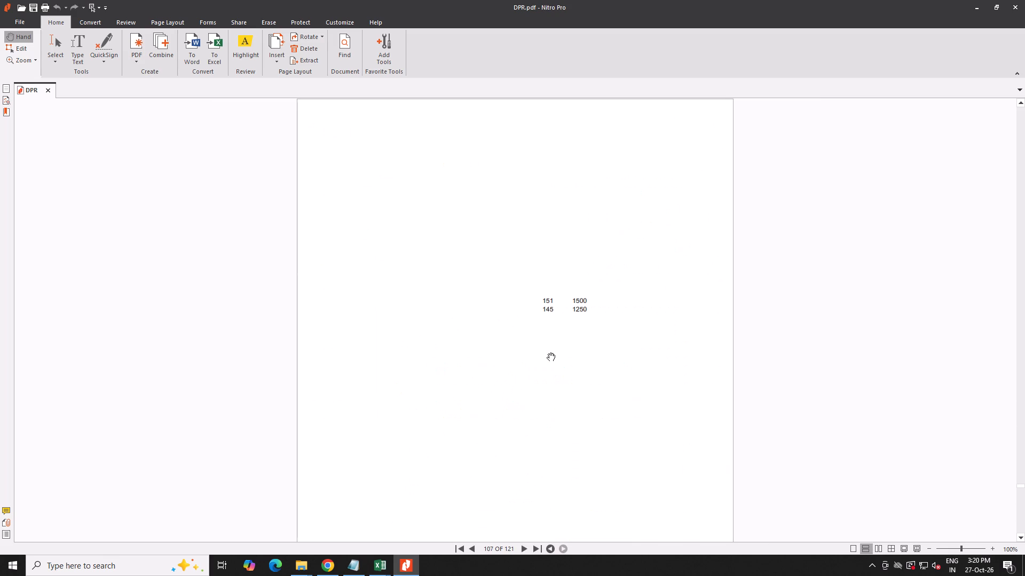
left_click(317, 49)
left_click(518, 326)
Check the remaining rate analysis pages backward from the concrete block pavement sheet to the hume pipe removal sheet.
key("Left")
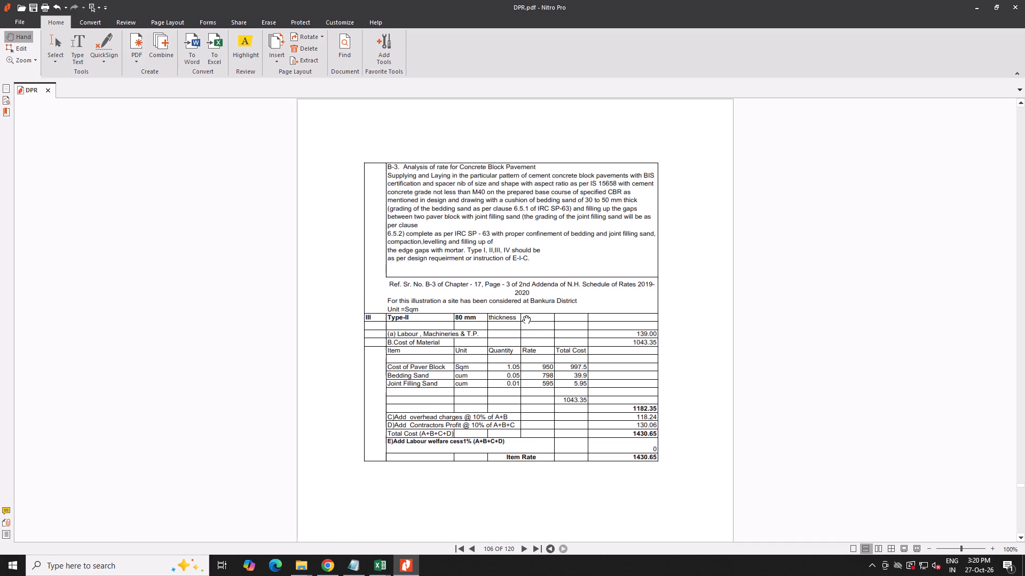
key("Right")
key("Left")
key("Left")
key("Left")
key("Left")
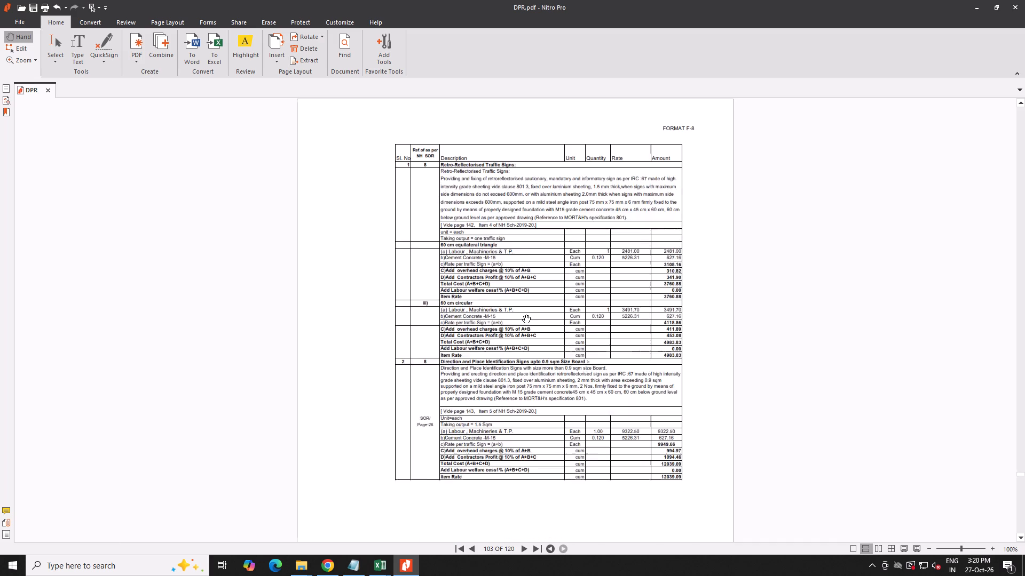
key("Left")
key("Left")
key("Left")
key("Left")
key("Left")
key("Left")
key("Left")
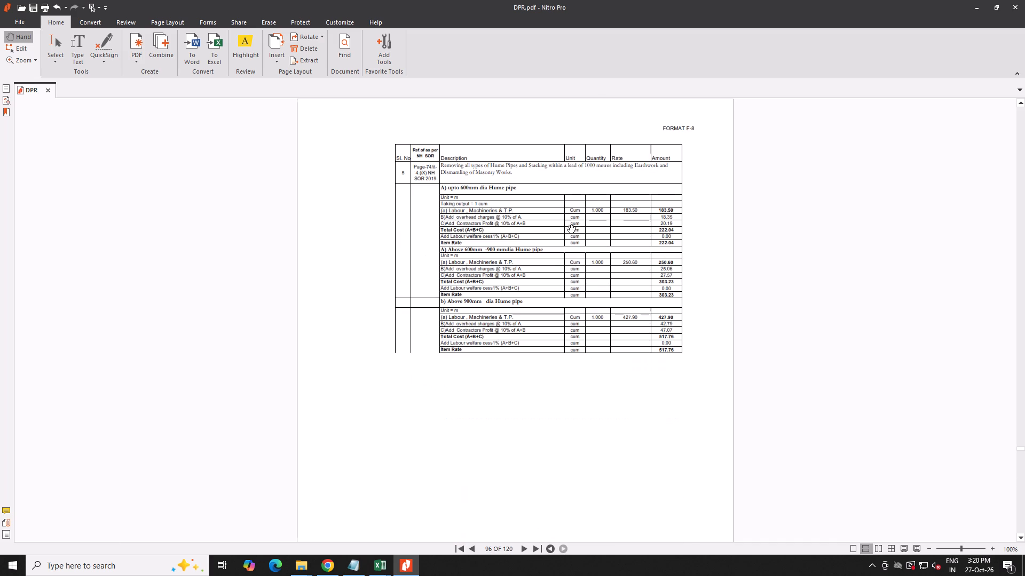
Save DPR.pdf.
left_click(31, 8)
scroll(439, 282, "up", 5)
scroll(440, 281, "down", 5)
Switch to Chrome, search the web for "merge pdf" in a new tab and look over the results.
left_click(302, 562)
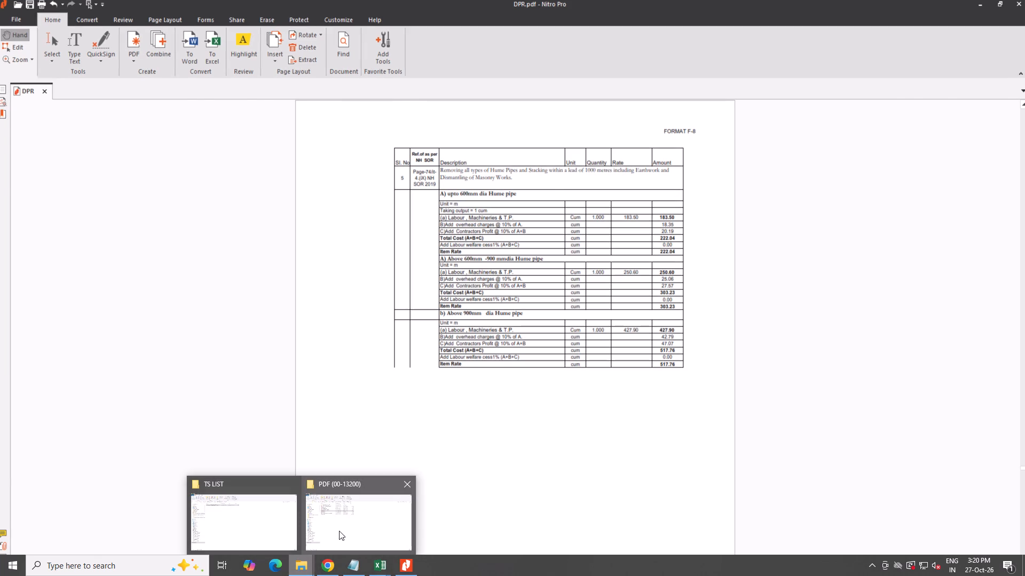
left_click(343, 525)
left_click(328, 566)
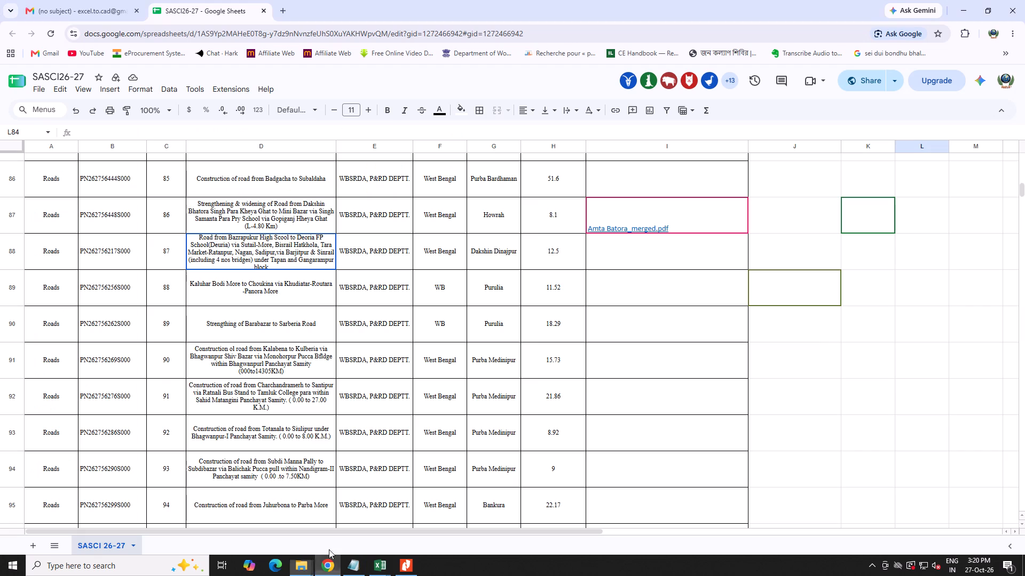
left_click(280, 12)
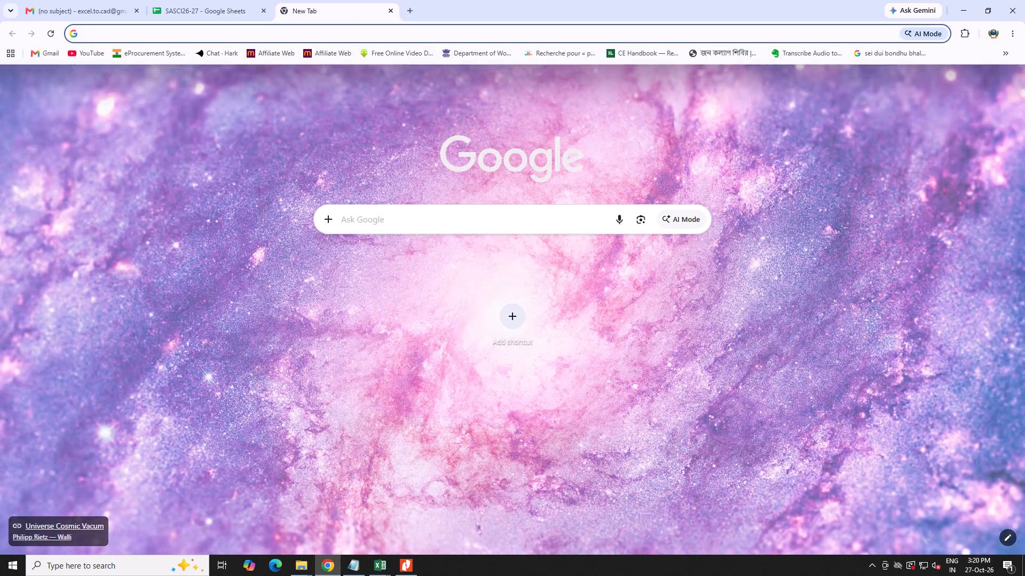
left_click(353, 221)
key("p")
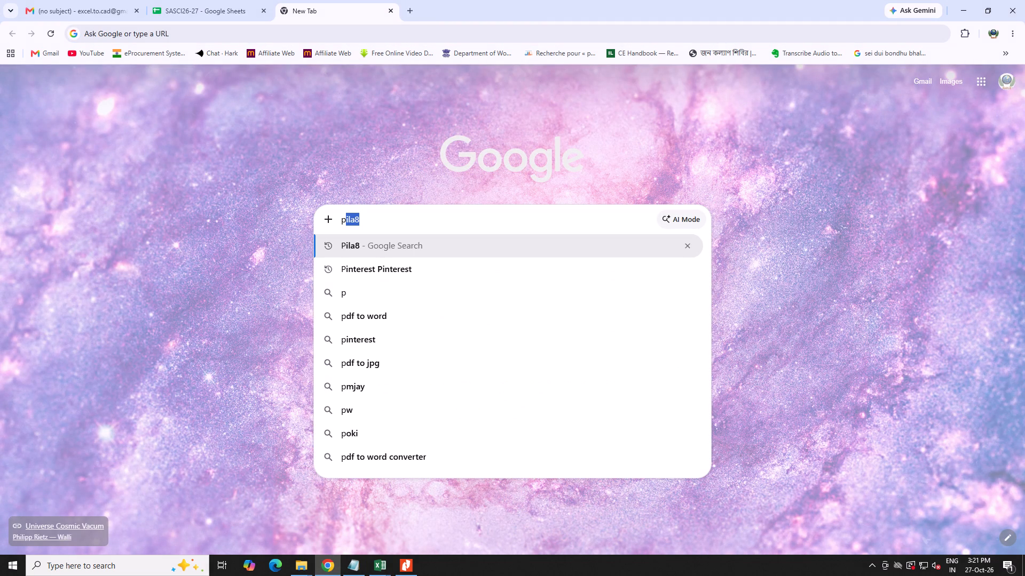
key("BackSpace")
key("BackSpace")
type("merge pdf")
key("Return")
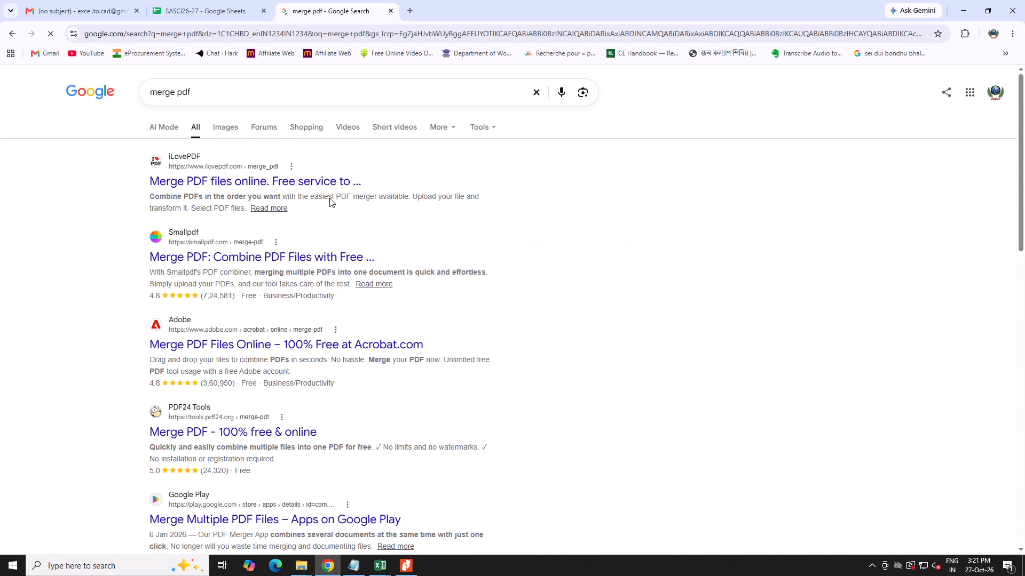
scroll(246, 346, "down", 8)
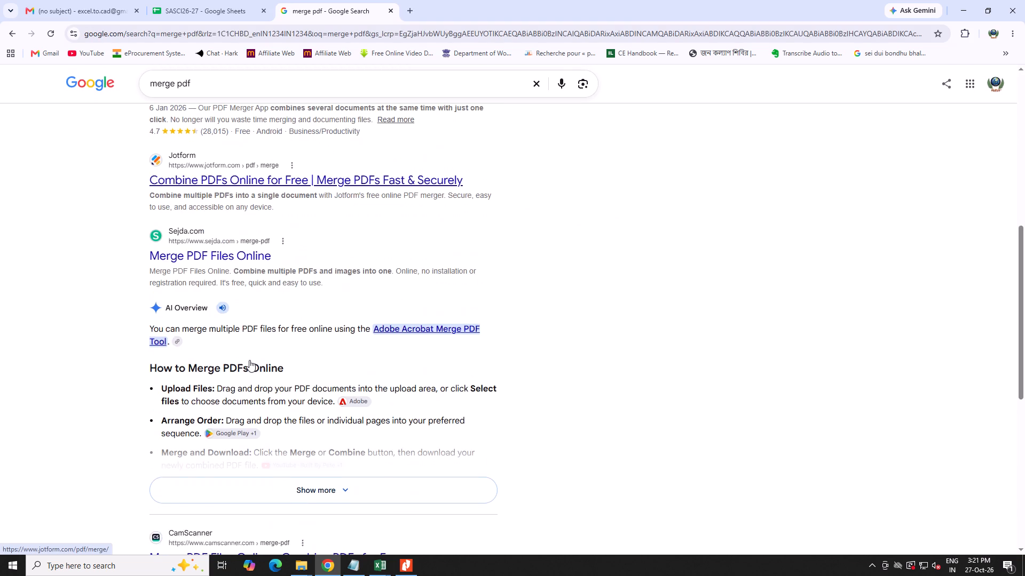
scroll(249, 360, "up", 9)
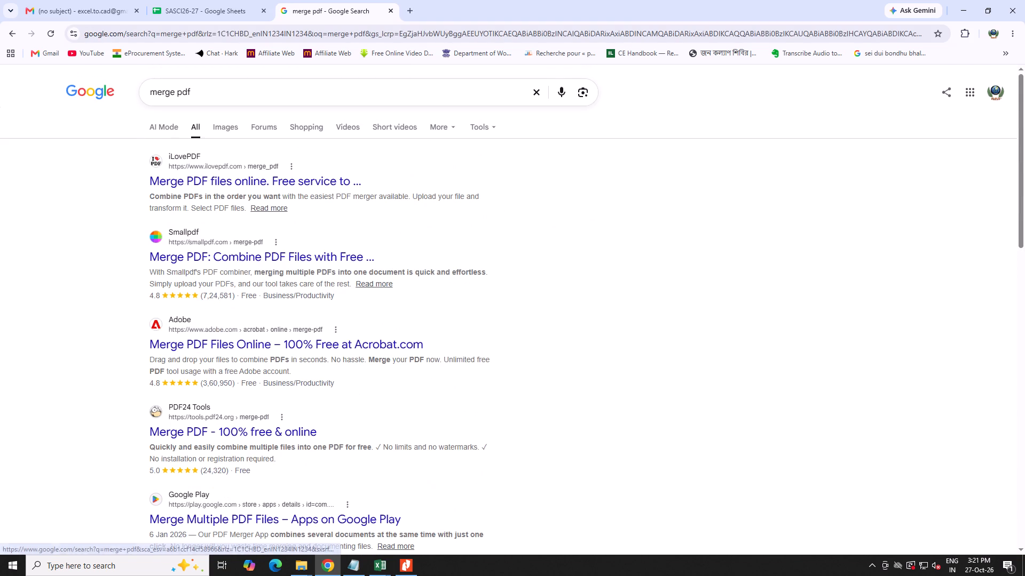
Refine the web search to "online merge pdf" and look through the results.
left_click(153, 98)
type("online")
key("space")
key("Return")
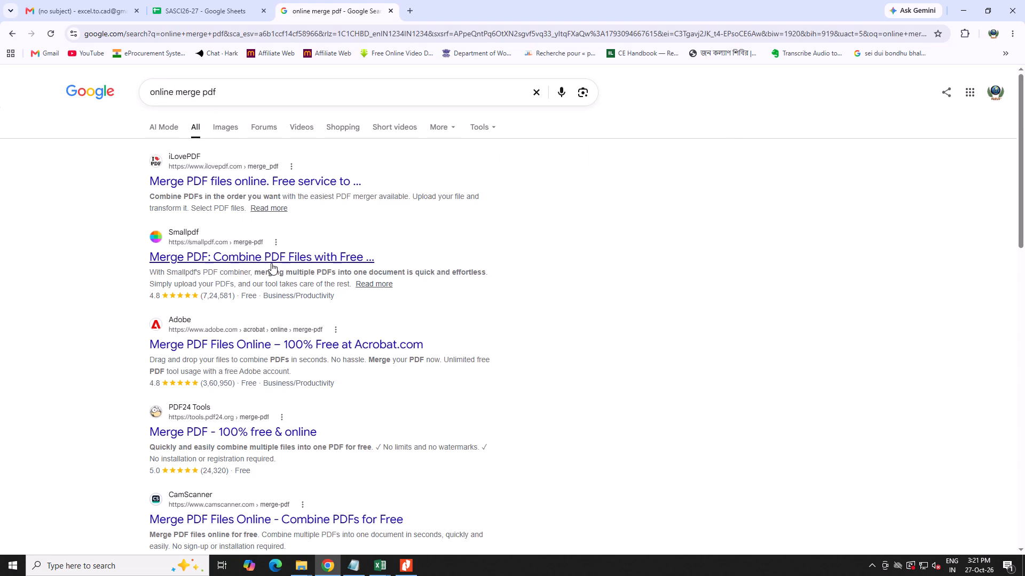
scroll(271, 263, "down", 15)
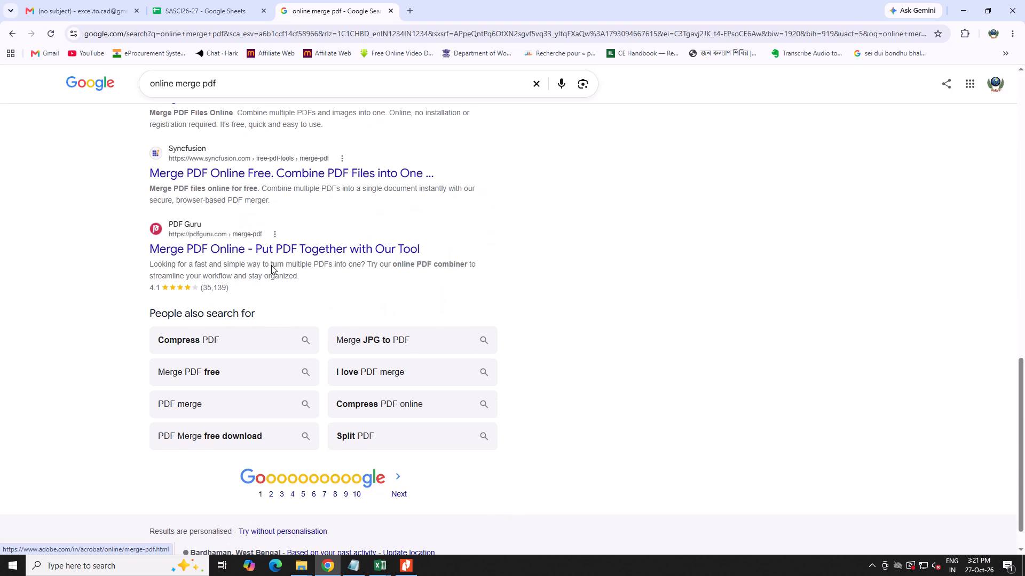
scroll(271, 266, "down", 5)
scroll(271, 266, "up", 20)
scroll(271, 266, "up", 4)
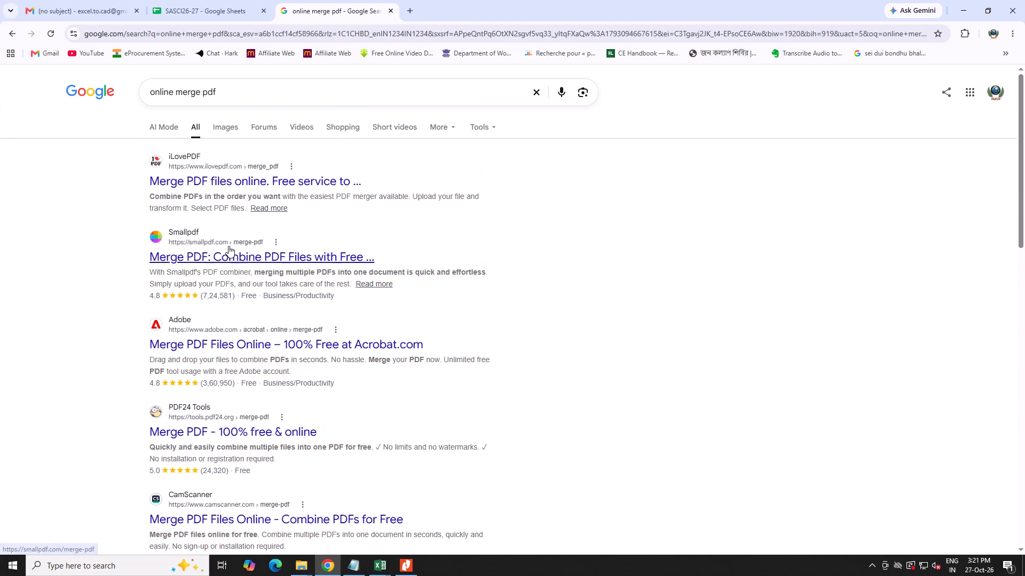
Shorten the web search to "online pdf" and open the Online2PDF converter site.
double_click(190, 97)
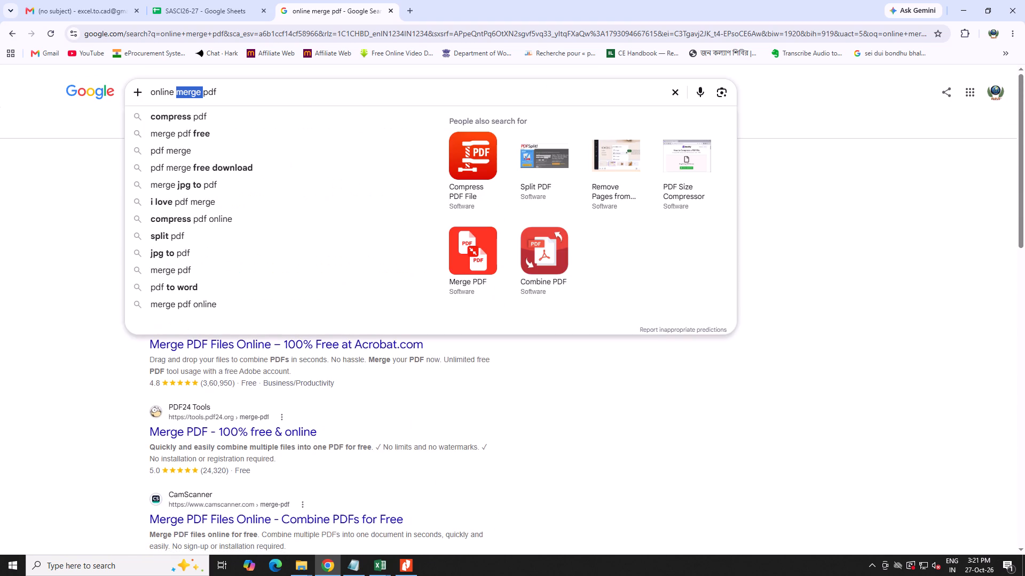
key("Delete")
key("Return")
left_click(214, 179)
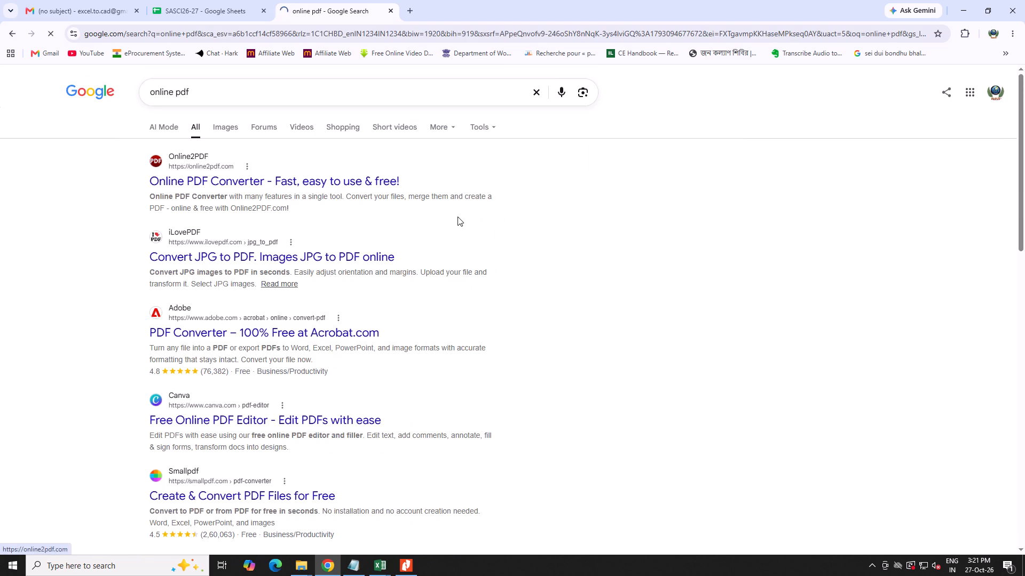
Add SOIL test Sarberia 2.xlsx and SOIL test Sarberiya 3.xlsx from the 1.Barabazar folder to the Online2PDF file list.
left_click(290, 566)
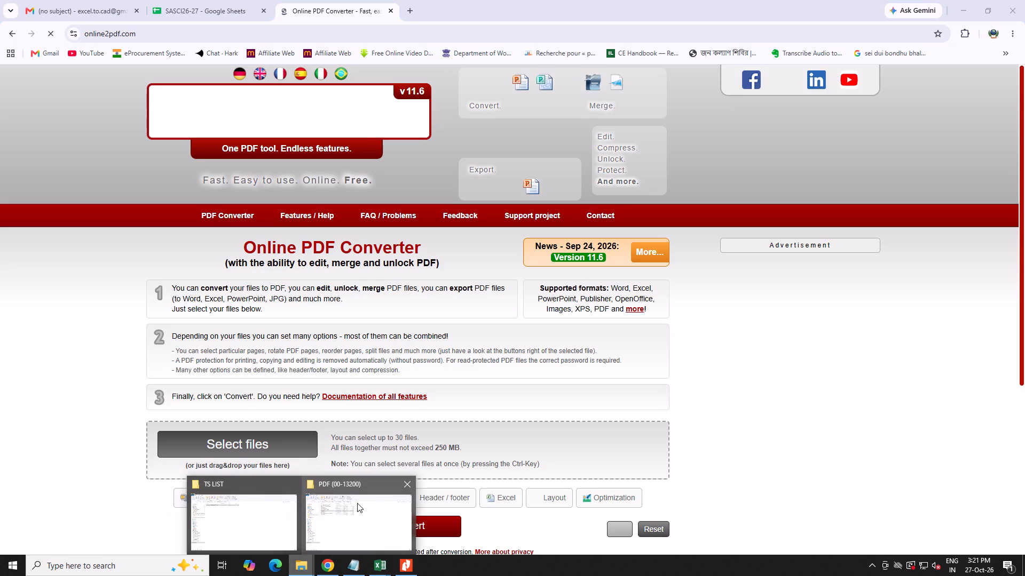
left_click(357, 503)
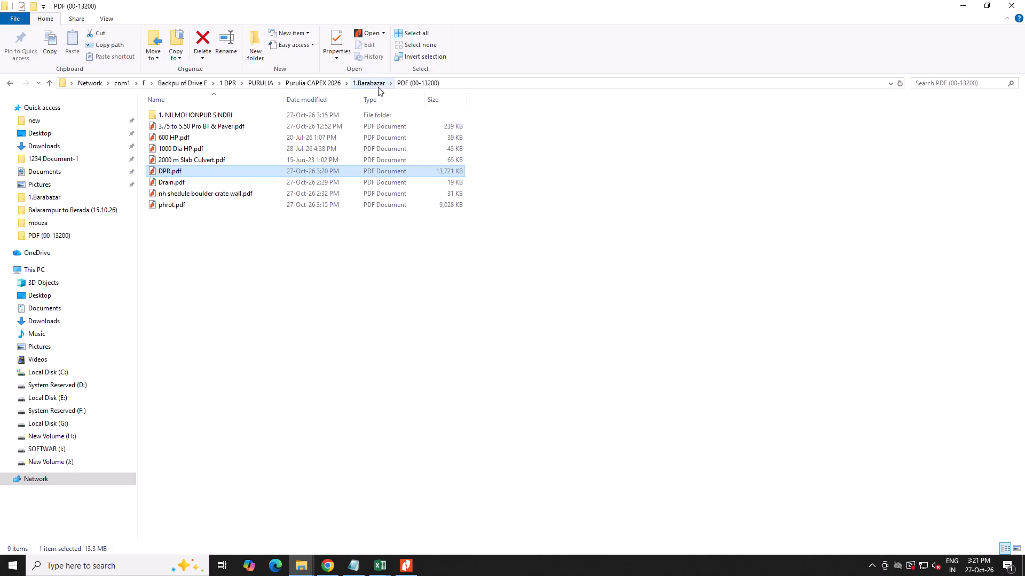
left_click(377, 86)
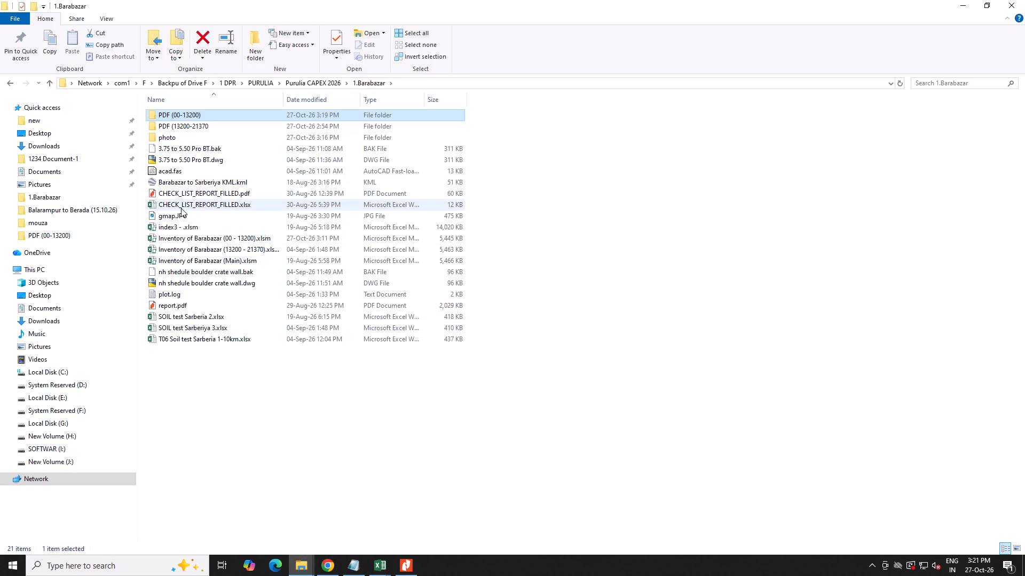
left_click(175, 332)
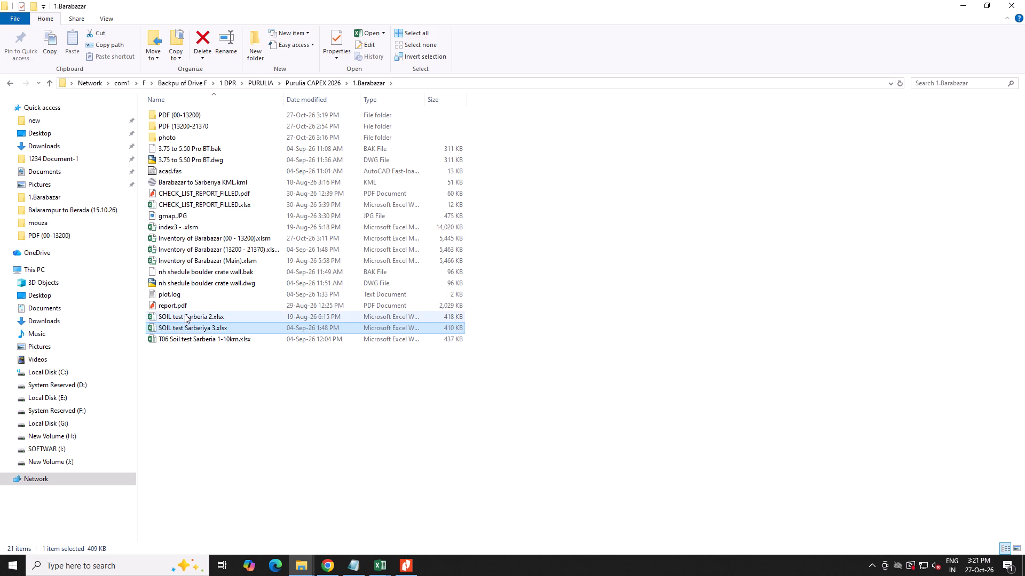
left_click(185, 314)
left_click(184, 324, "ctrl")
left_click_drag(214, 315, 318, 435)
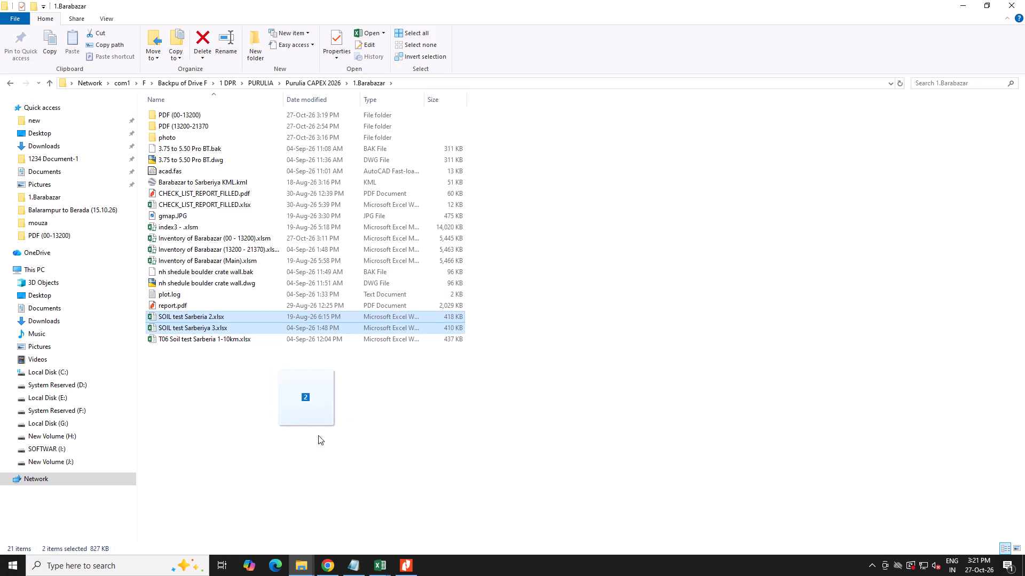
left_click_drag(318, 435, 336, 561)
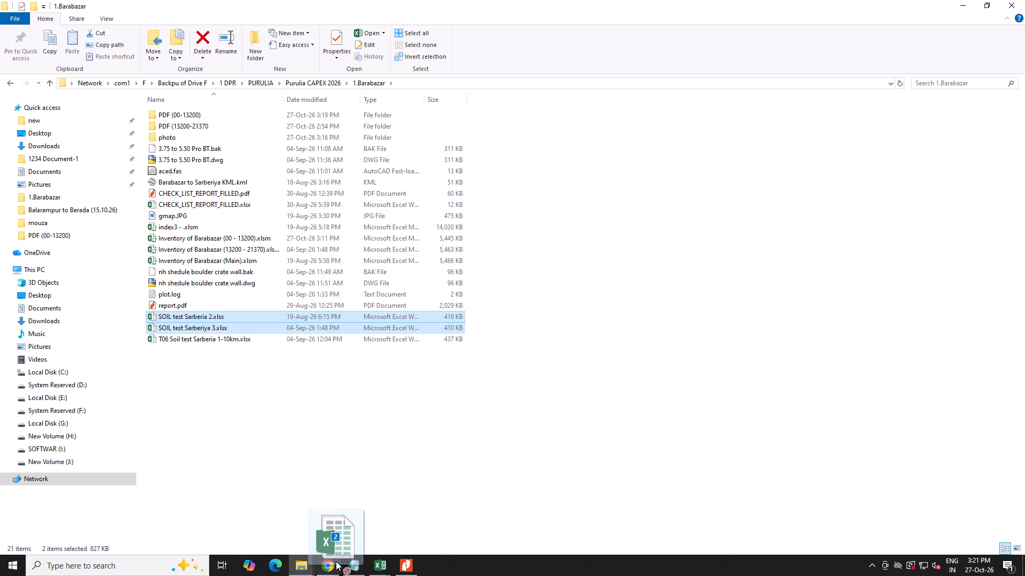
left_click_drag(336, 561, 325, 450)
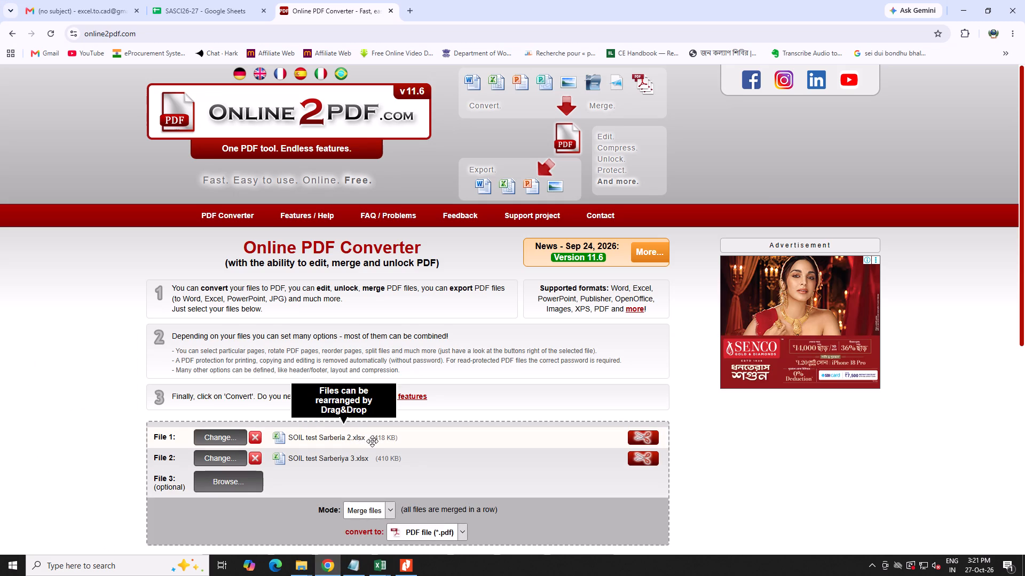
Convert the two soil test workbooks into one merged PDF named SOIL test Sarberia 2 (2 files merged).
scroll(336, 437, "up", 2)
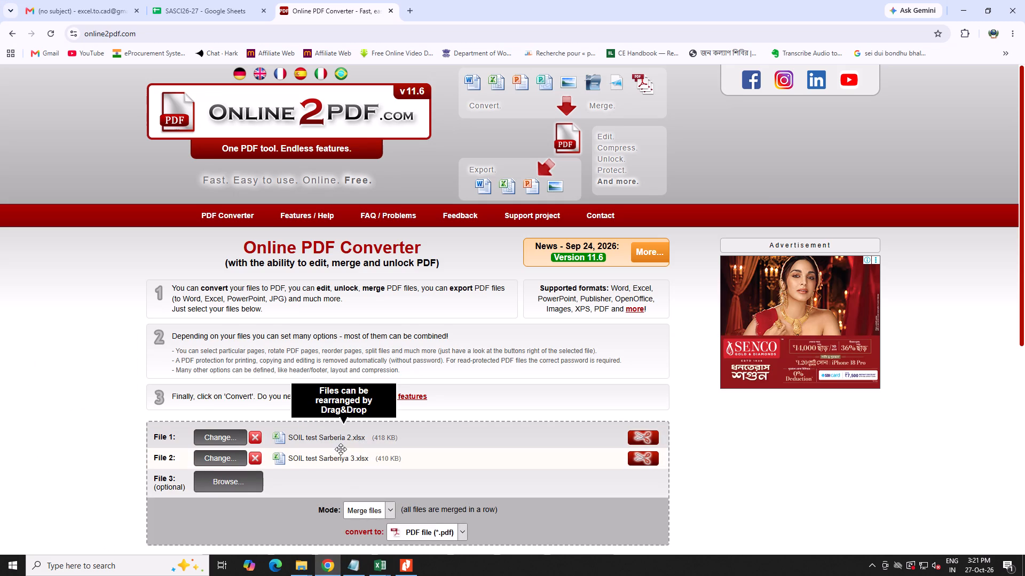
scroll(341, 449, "up", 1)
scroll(296, 457, "down", 4)
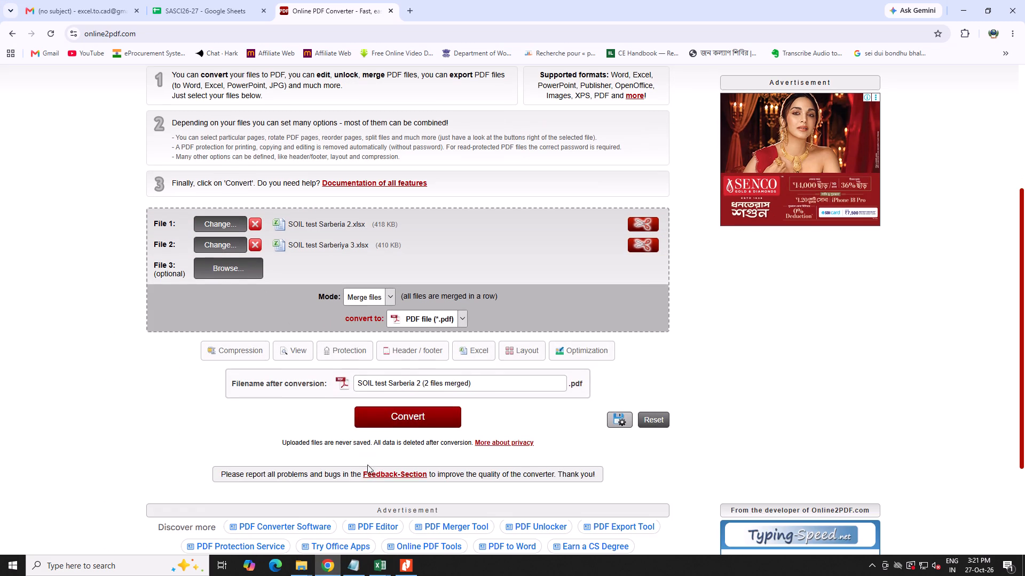
left_click(407, 414)
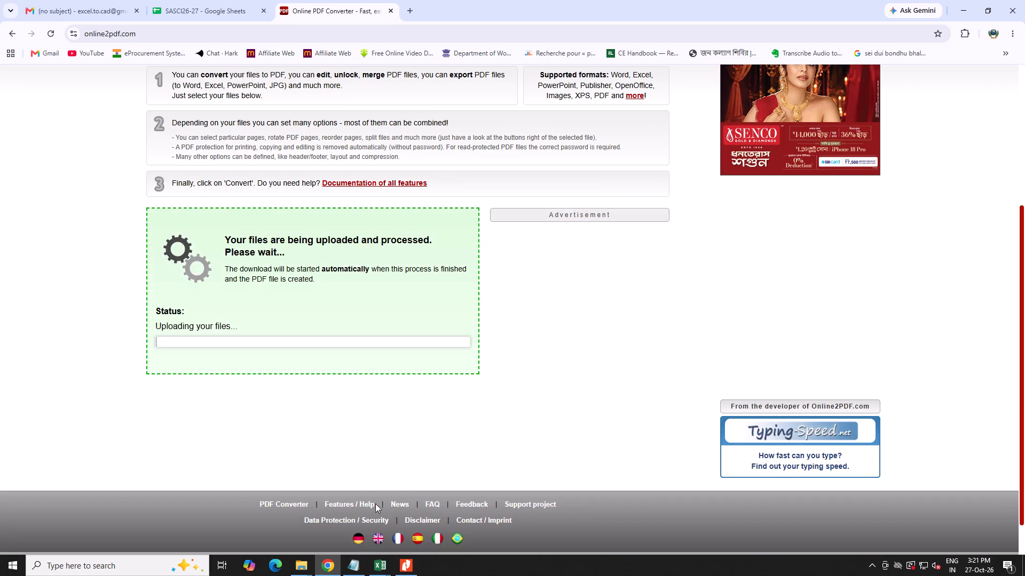
Abandon the running two-file conversion and reopen the Online2PDF converter from the "online pdf" search results.
left_click(304, 568)
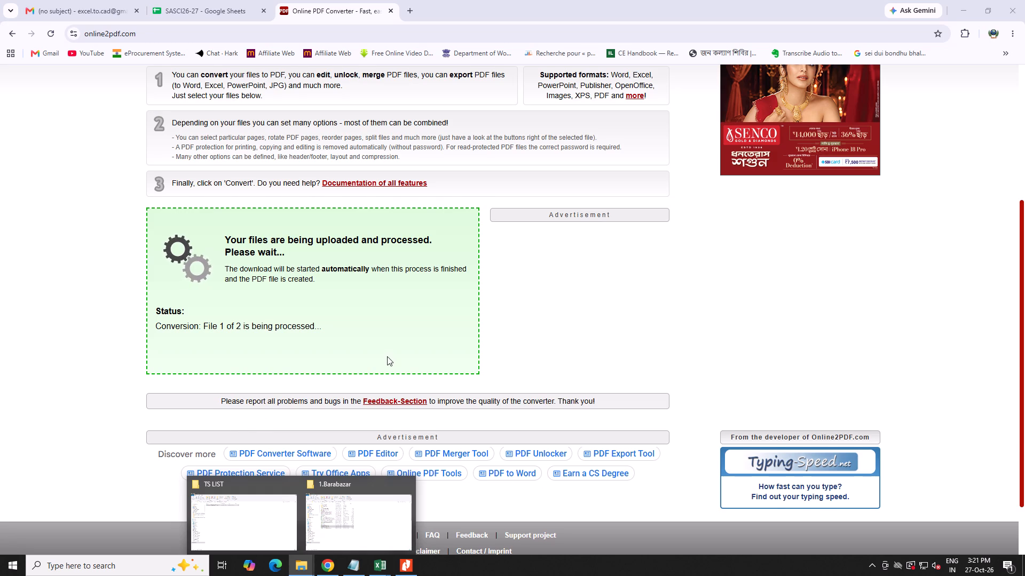
scroll(385, 354, "up", 4)
scroll(379, 358, "down", 4)
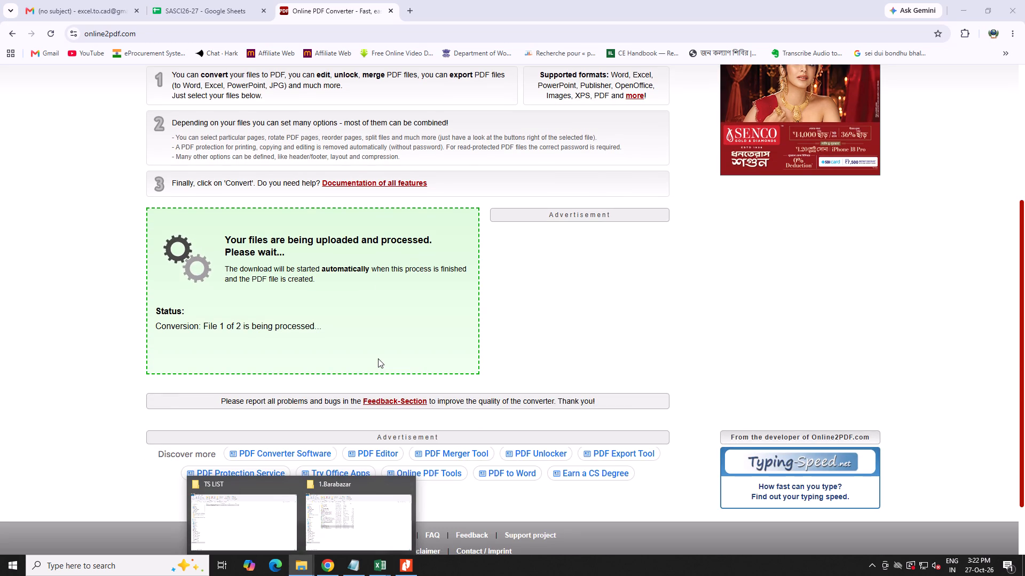
left_click(12, 31)
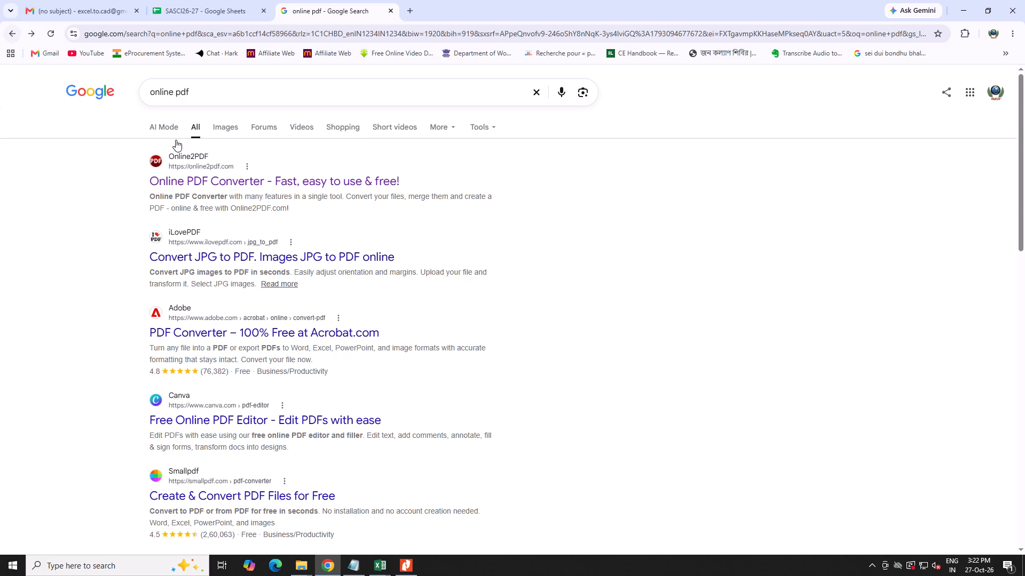
left_click(182, 177)
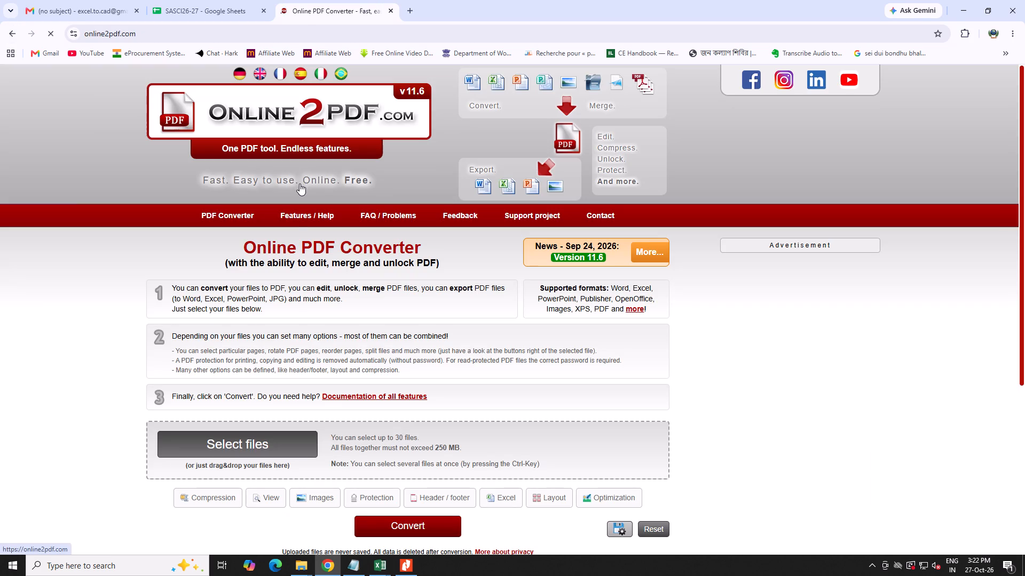
Switch to Excel and close the borobazar.xlsm photograph workbook.
left_click(375, 563)
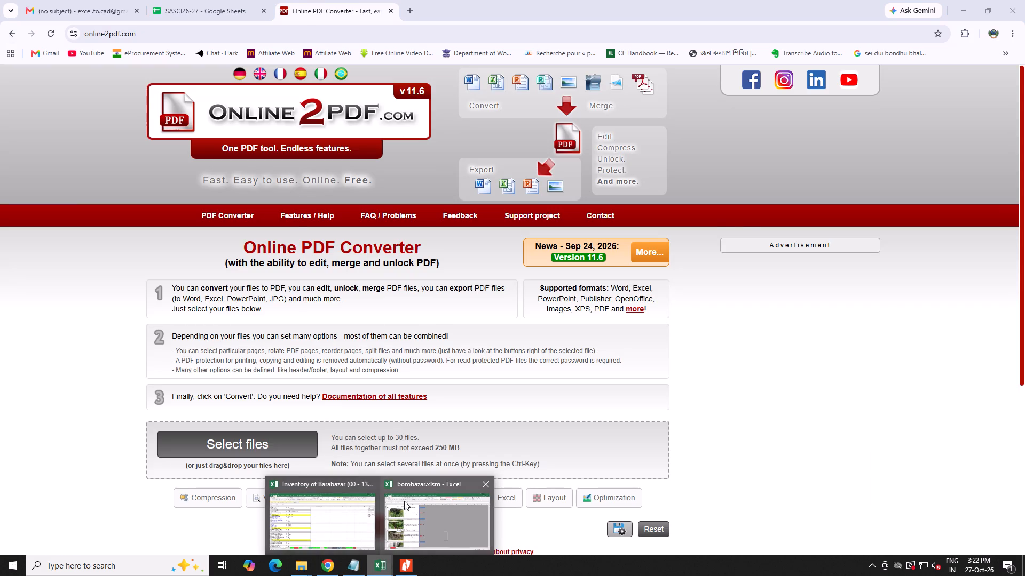
left_click(425, 526)
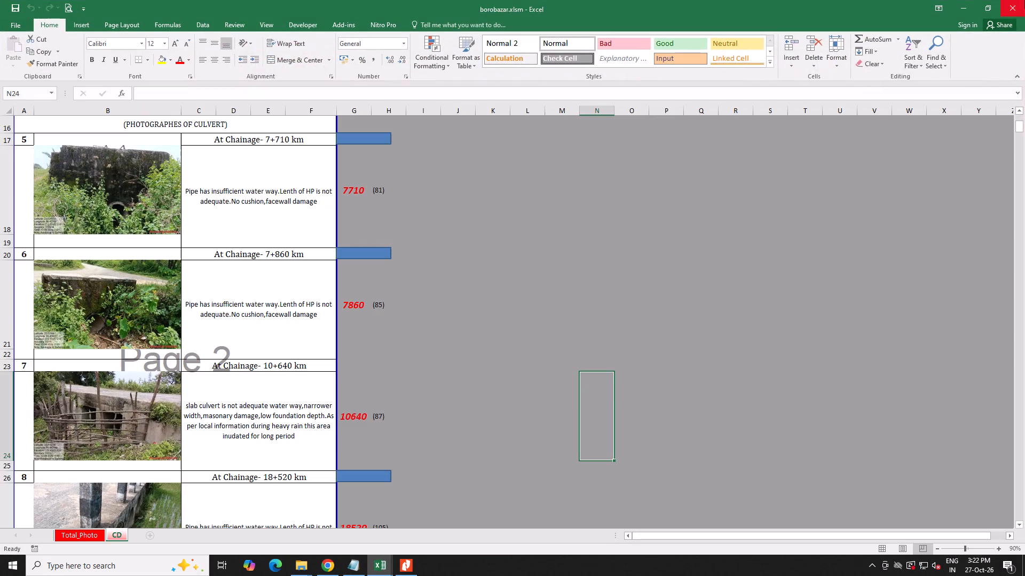
left_click(1024, 0)
left_click(526, 296)
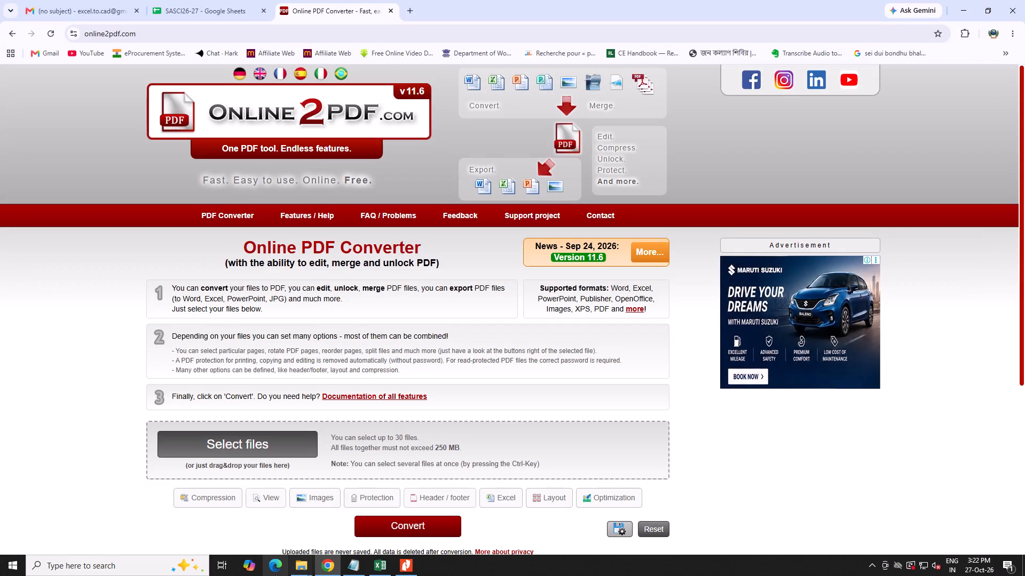
Add SOIL test Sarberia 2.xlsx, SOIL test Sarberiya 3.xlsx and T06 Soil test Sarberia 1-10km.xlsx from the 1.Barabazar folder to the Online2PDF file list.
left_click(296, 569)
left_click(359, 523)
left_click(182, 337)
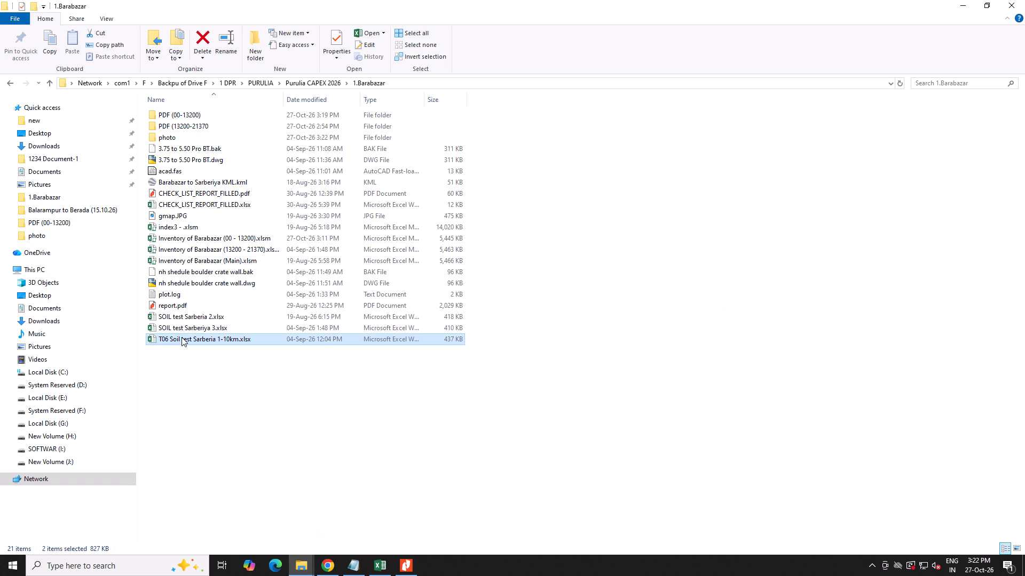
left_click(191, 328, "ctrl")
left_click(200, 315, "ctrl")
left_click_drag(230, 324, 269, 398)
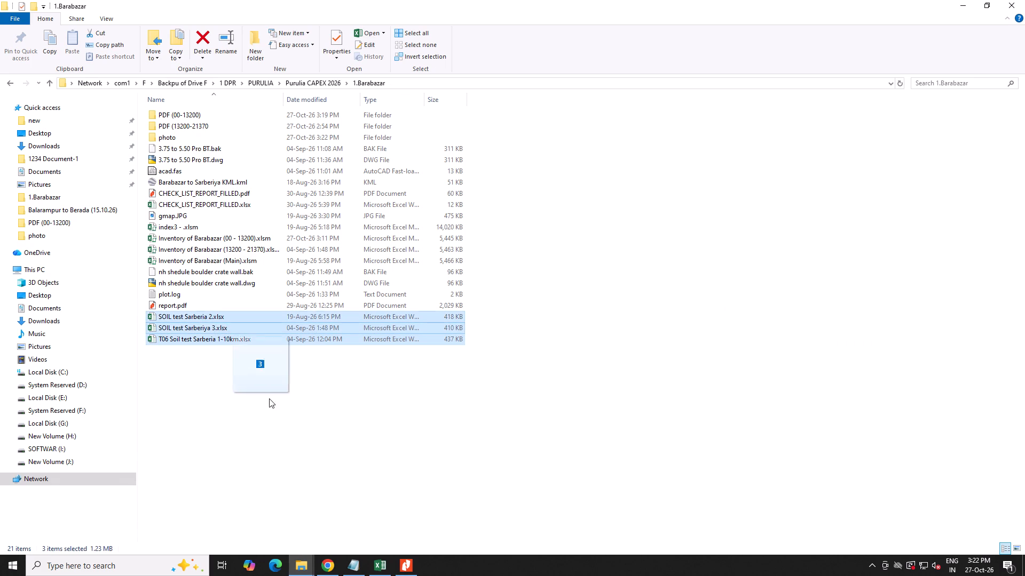
left_click_drag(269, 398, 326, 562)
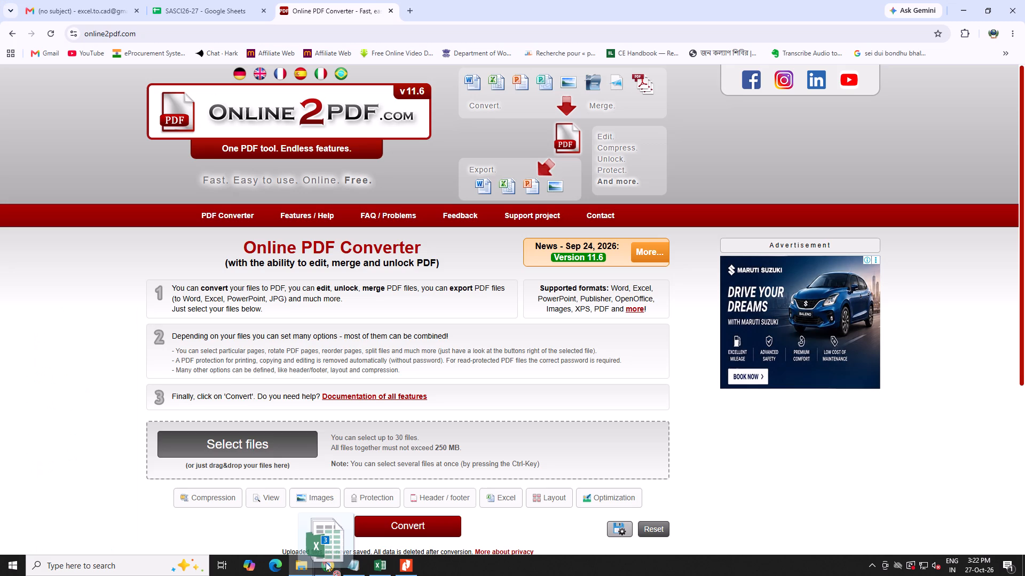
left_click_drag(326, 562, 309, 470)
scroll(309, 467, "down", 2)
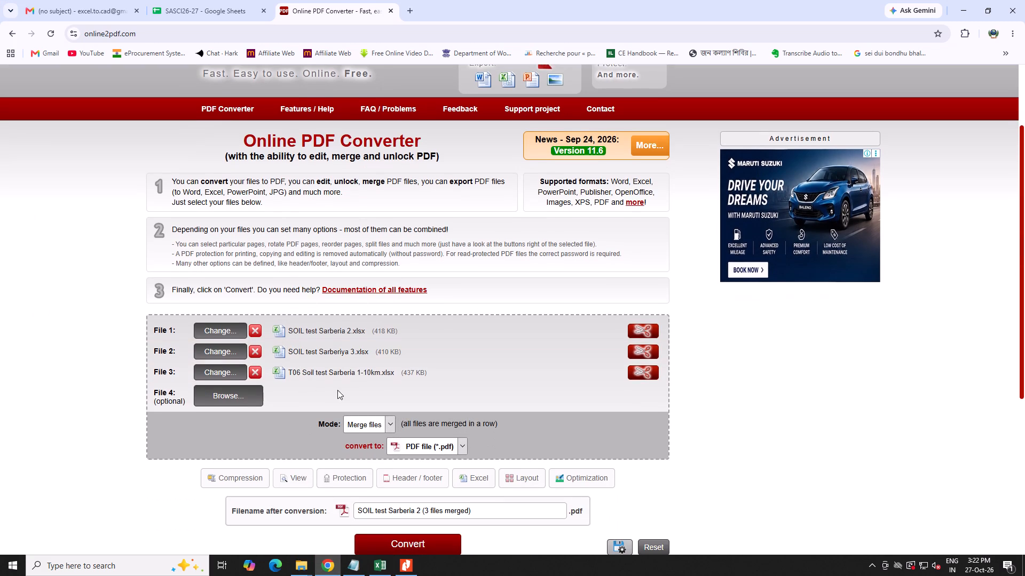
Reorder the merge list so that T06 Soil test Sarberia 1-10km.xlsx comes first.
left_click_drag(342, 375, 342, 345)
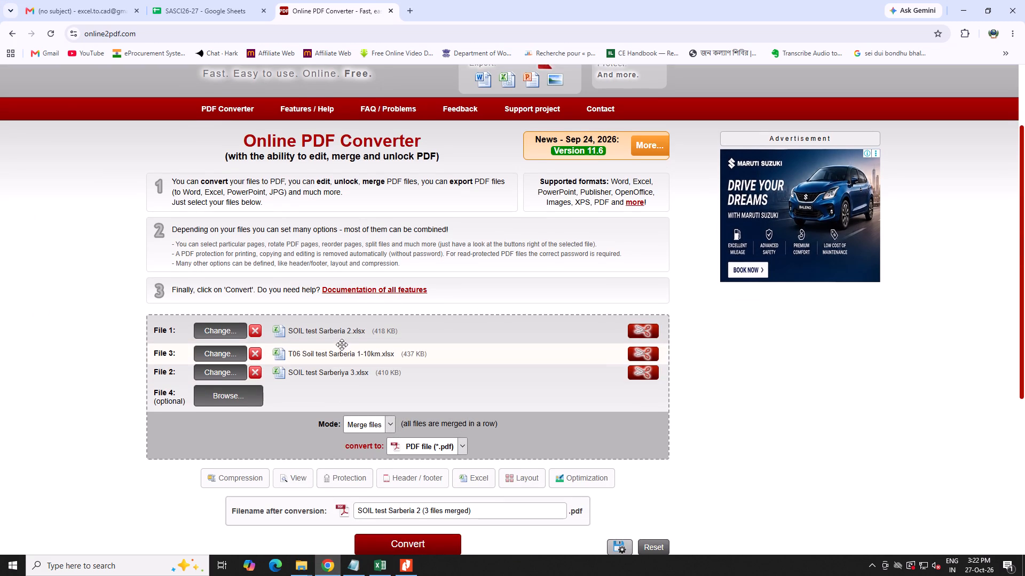
left_click_drag(342, 345, 343, 331)
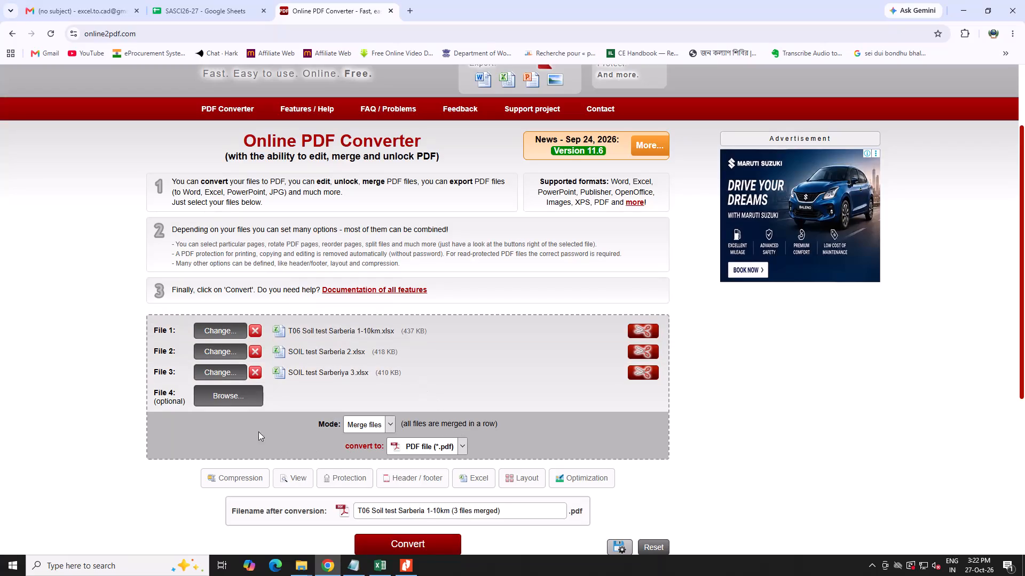
Start converting the three soil test workbooks into one merged PDF named T06 Soil test Sarberia 1-10km (3 files merged).
scroll(390, 443, "down", 5)
left_click(411, 276)
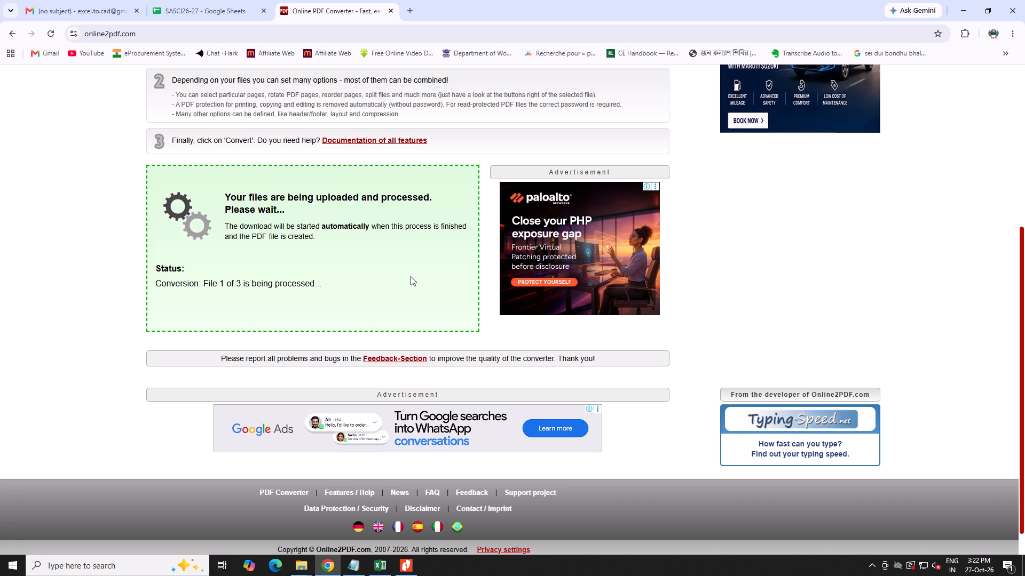
scroll(412, 276, "up", 6)
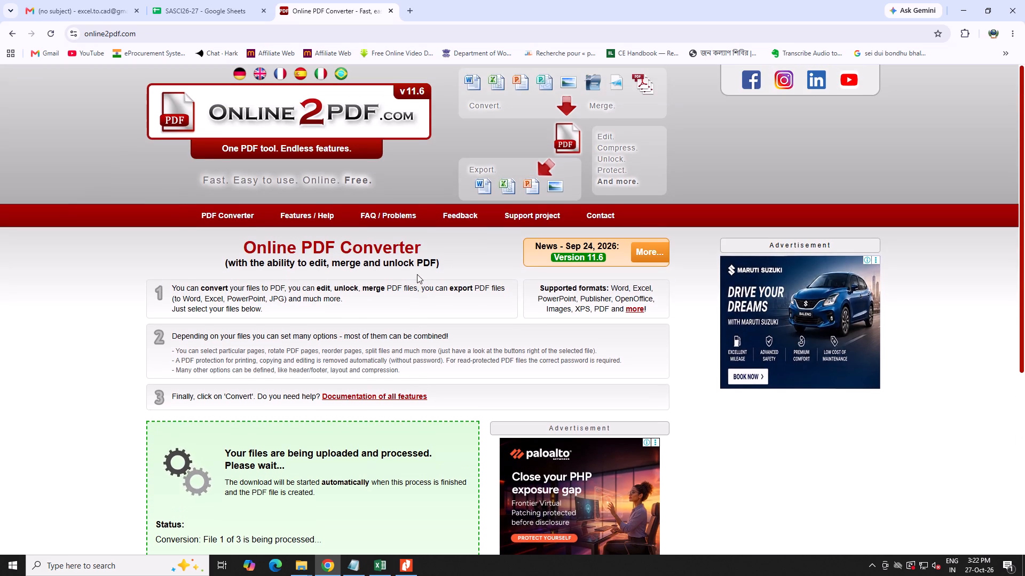
Switch to DPR.pdf in Nitro Pro and review it from the cover through the check list, village codes and first road photographs.
left_click(395, 575)
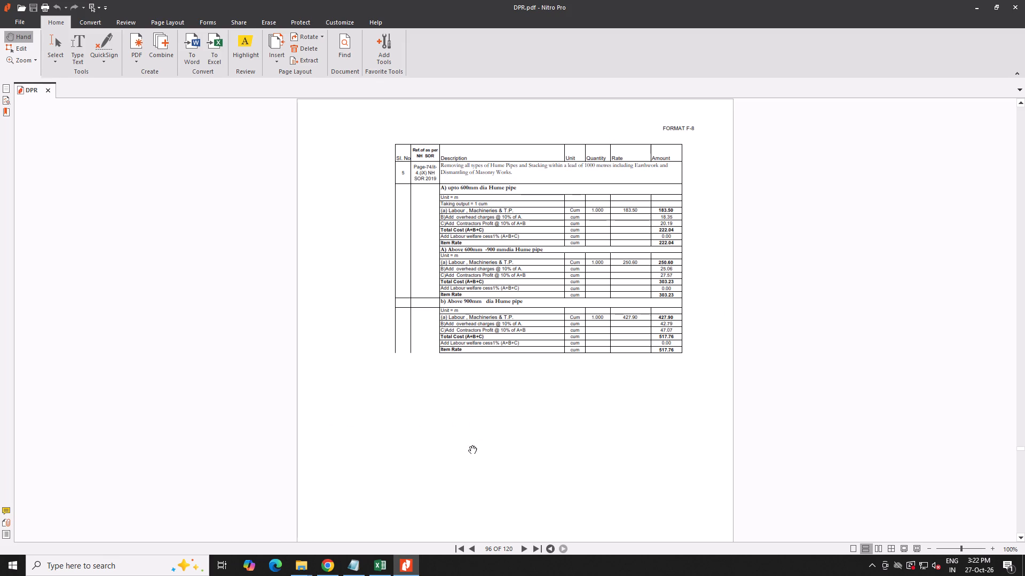
scroll(481, 484, "up", 8)
left_click(461, 549)
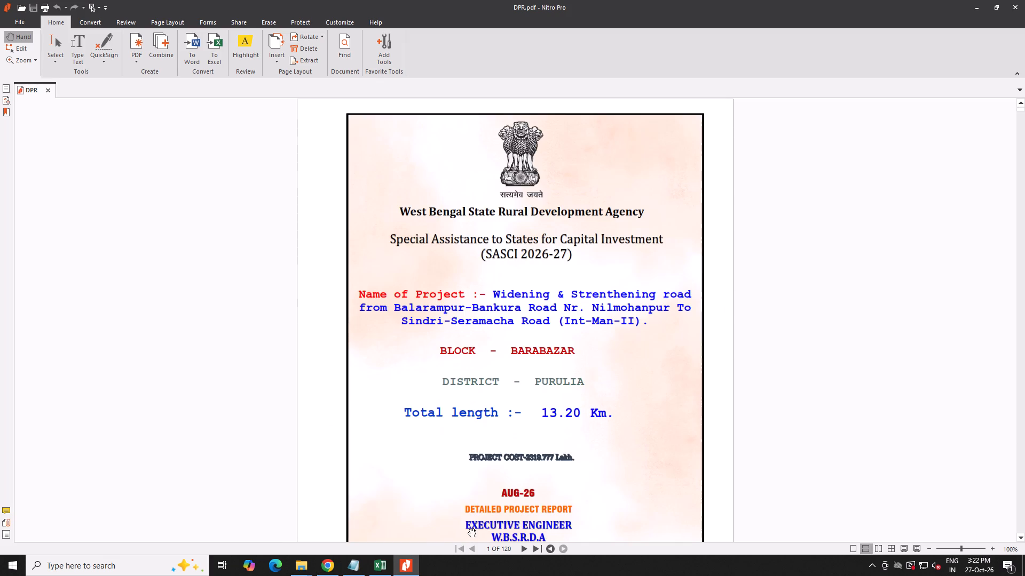
scroll(469, 515, "down", 11)
scroll(469, 512, "down", 20)
scroll(469, 512, "down", 3)
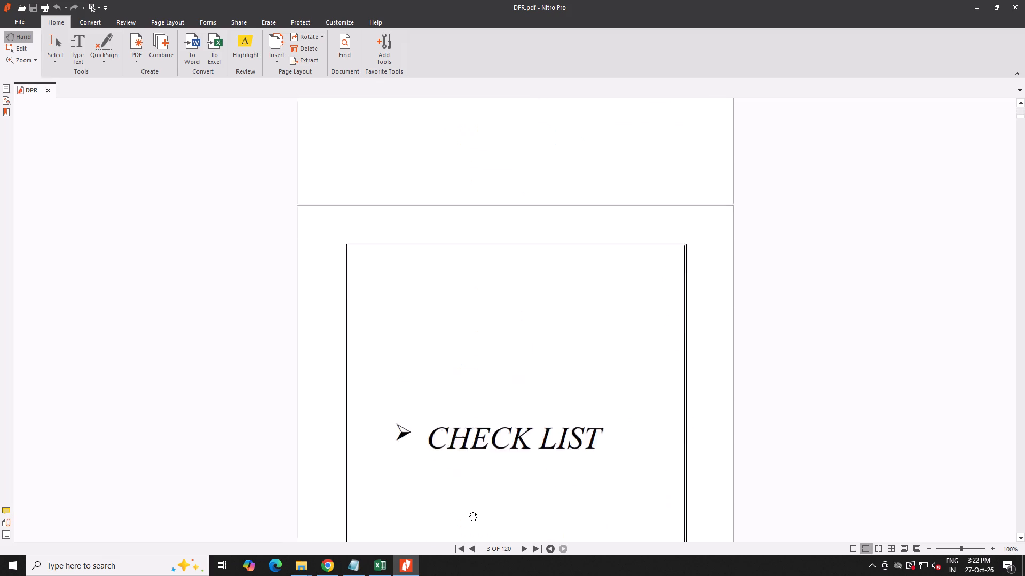
scroll(469, 512, "down", 20)
scroll(469, 512, "down", 20)
scroll(469, 512, "down", 4)
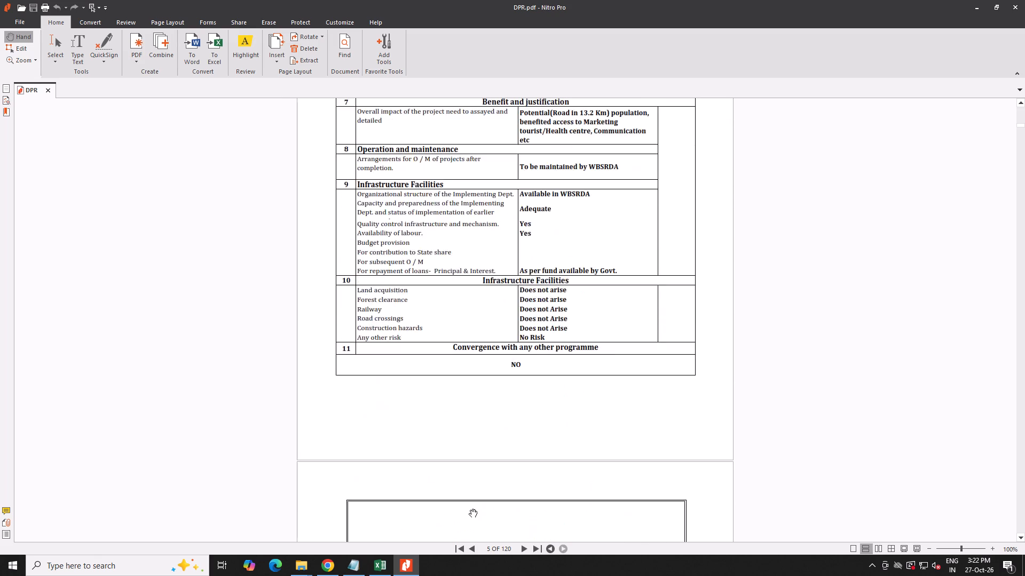
scroll(469, 509, "down", 20)
scroll(469, 509, "down", 10)
scroll(469, 509, "up", 1)
scroll(469, 509, "down", 12)
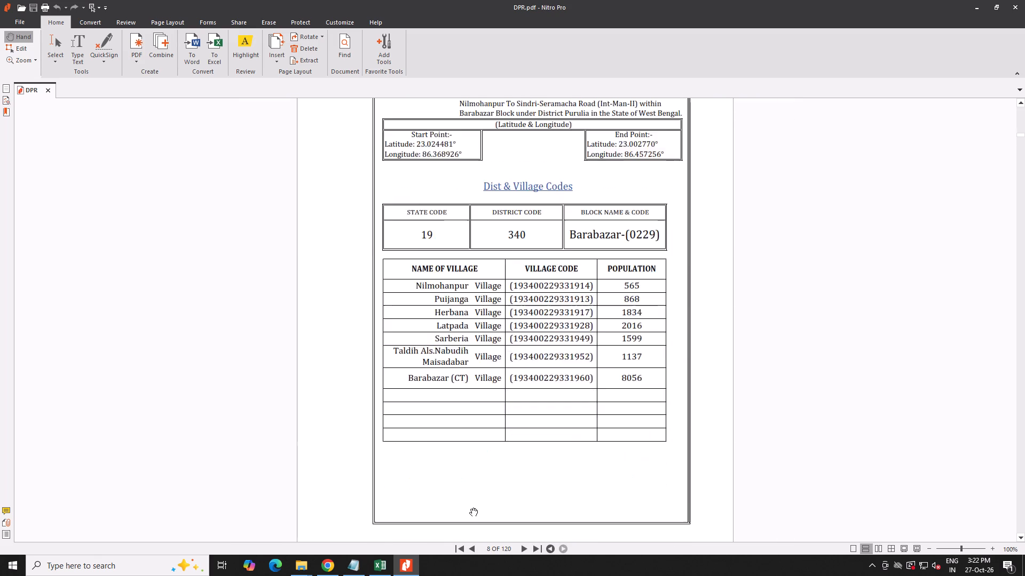
scroll(470, 508, "down", 20)
scroll(470, 508, "down", 20)
scroll(470, 508, "down", 5)
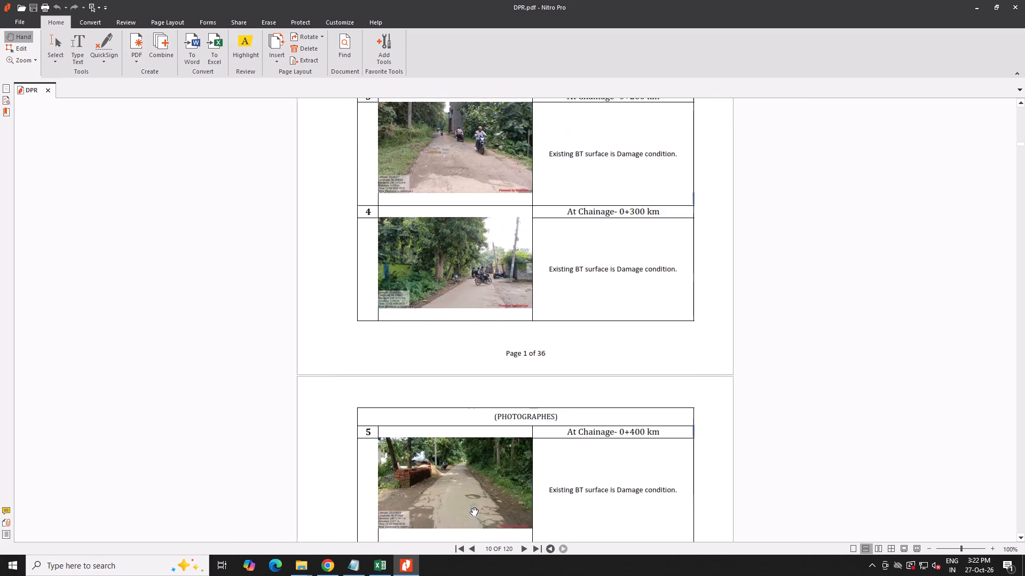
scroll(470, 507, "down", 20)
scroll(470, 507, "down", 20)
scroll(470, 507, "down", 1)
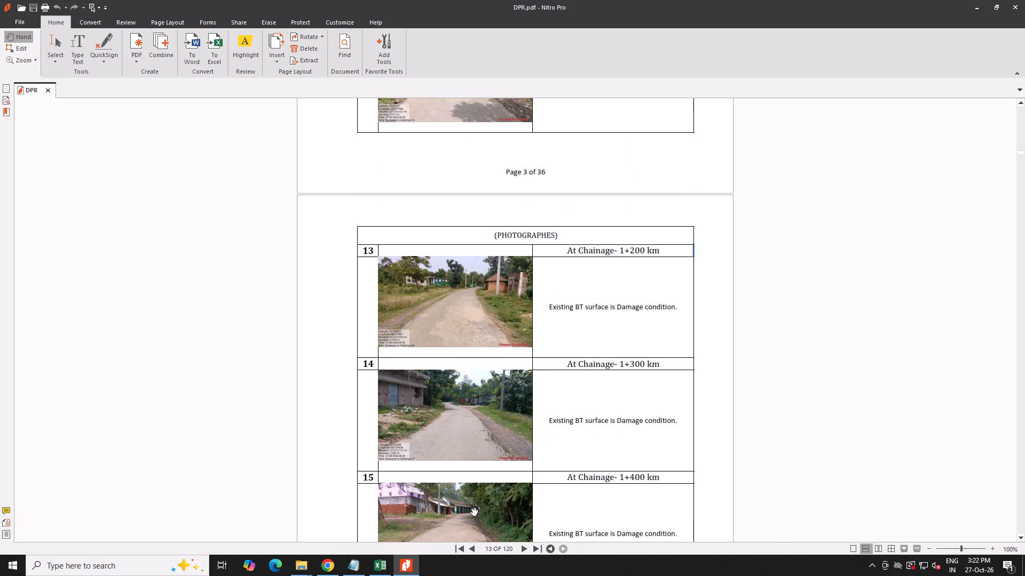
scroll(470, 507, "down", 20)
scroll(470, 507, "down", 20)
scroll(470, 507, "down", 4)
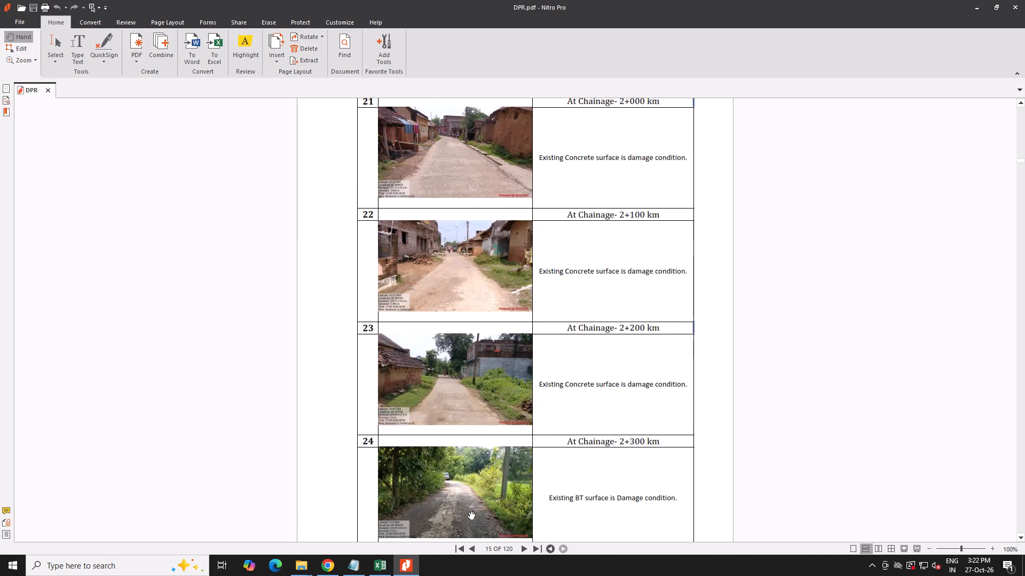
scroll(468, 511, "down", 1)
scroll(494, 507, "down", 20)
scroll(494, 507, "down", 19)
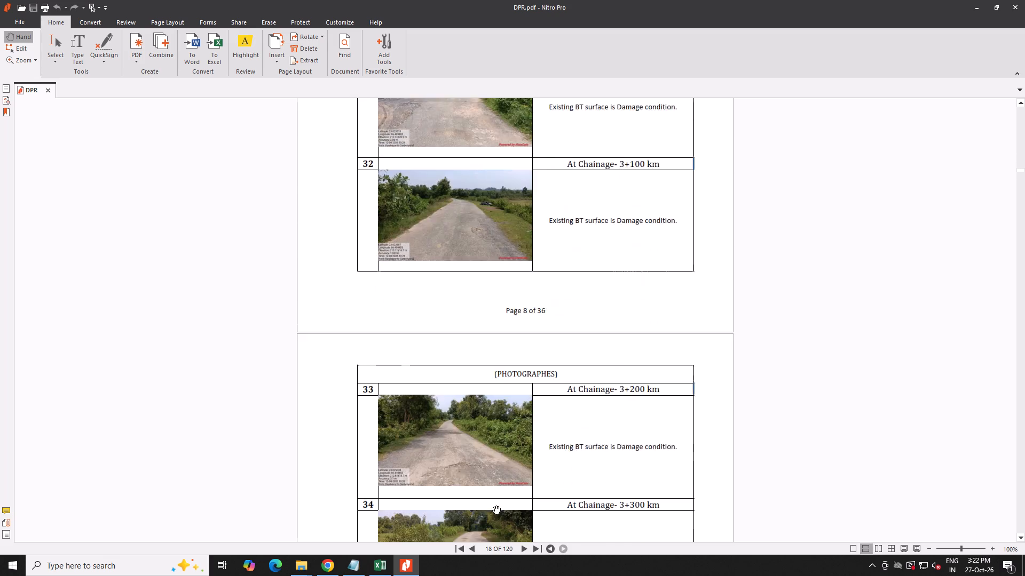
scroll(493, 506, "down", 20)
scroll(493, 506, "down", 18)
scroll(484, 505, "down", 4)
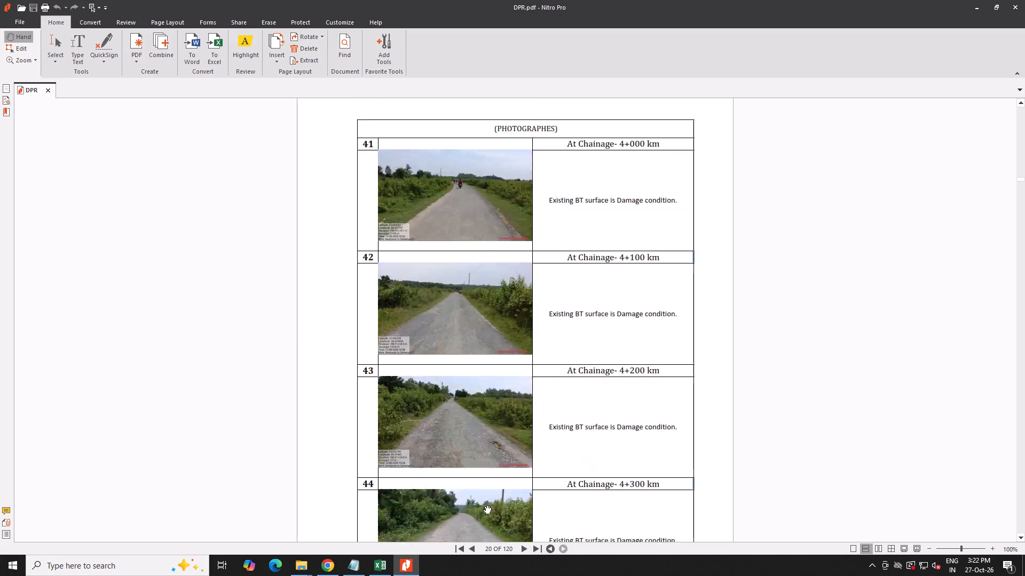
scroll(484, 505, "down", 14)
scroll(480, 506, "down", 20)
scroll(480, 506, "down", 15)
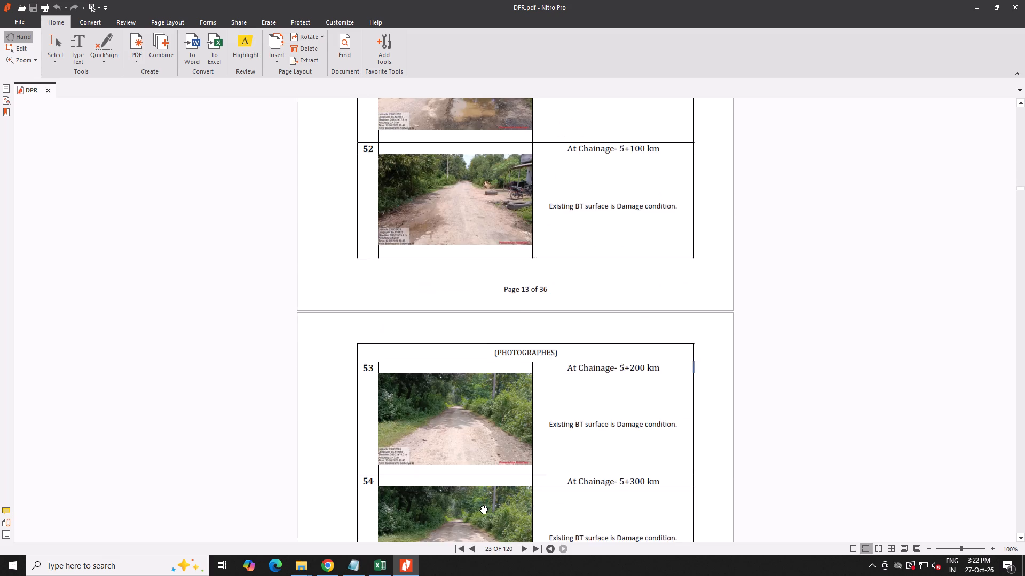
scroll(480, 505, "down", 6)
scroll(481, 504, "down", 20)
scroll(481, 504, "down", 3)
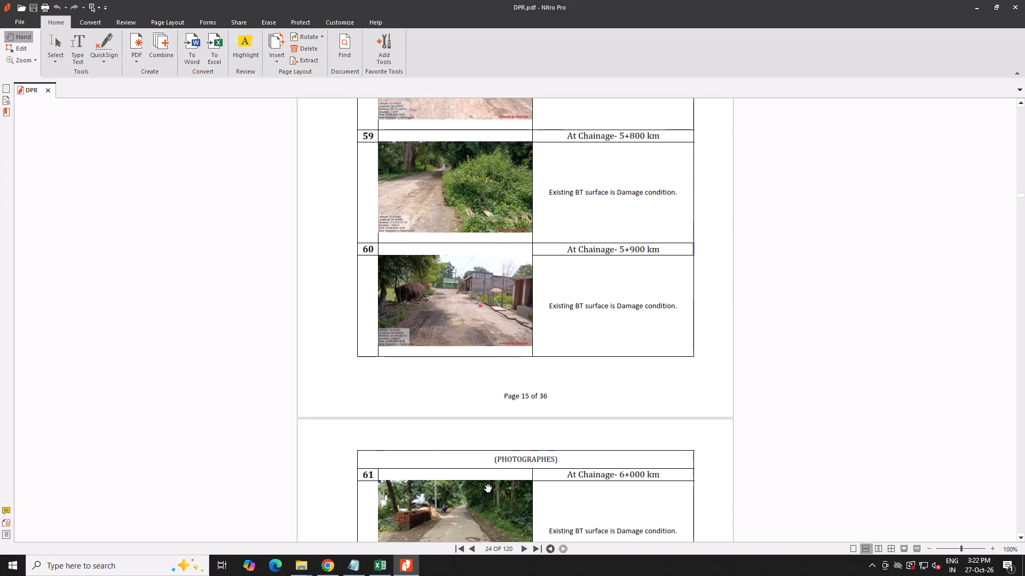
Page on through the remaining road photographs, culvert photographs and inventory section up to the Traffic Volume table.
key("Right")
key("Right")
key("Right")
key("Right")
key("Right")
key("Right")
key("Right")
key("Right")
key("Right")
key("Right")
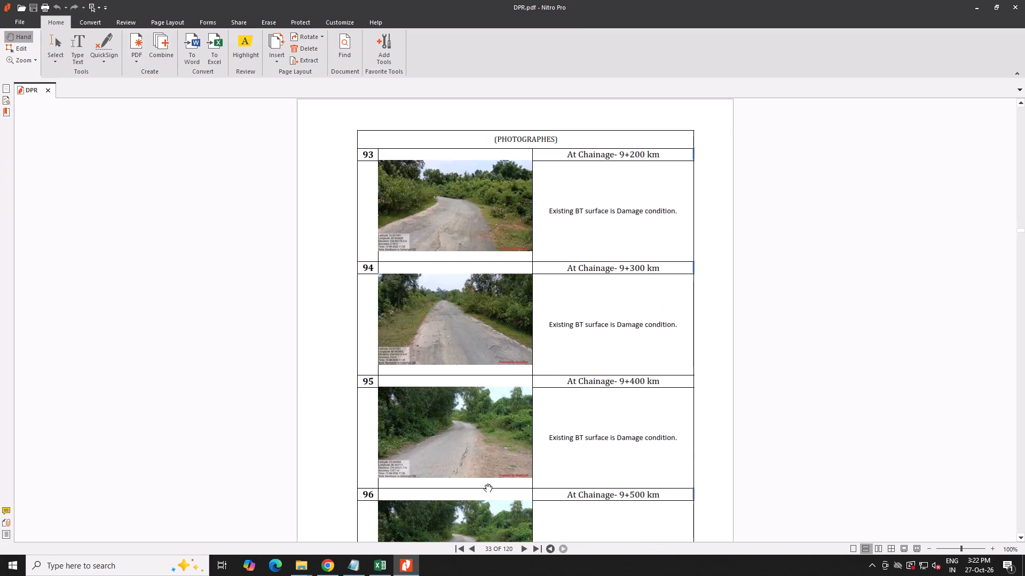
key("Right")
key("Right")
key("Right")
key("Right")
key("Right")
key("Right")
key("Right")
key("Right")
key("Right")
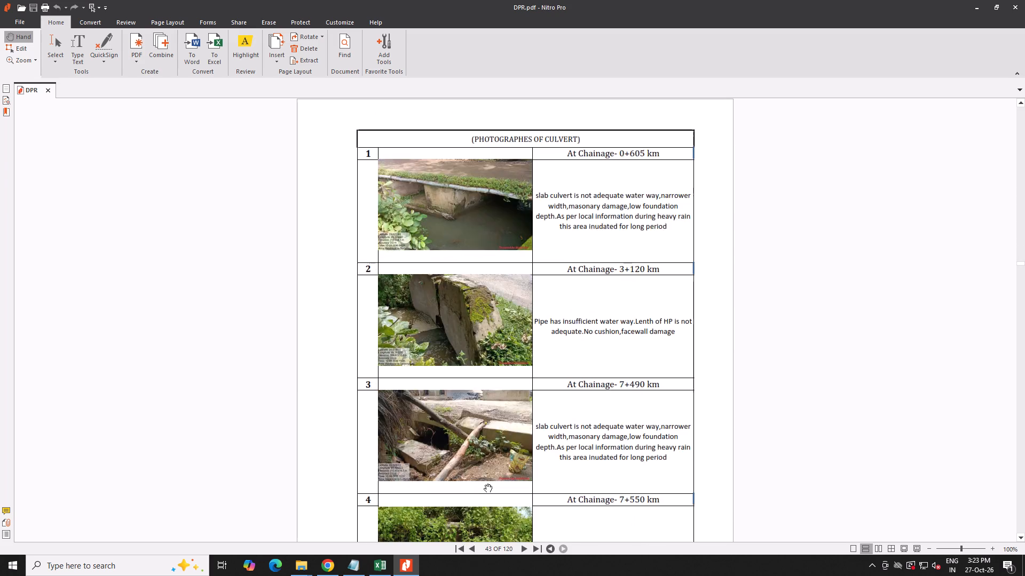
key("Right")
key("Right")
key("Right")
key("Right")
key("Right")
key("Right")
key("Right")
key("Right")
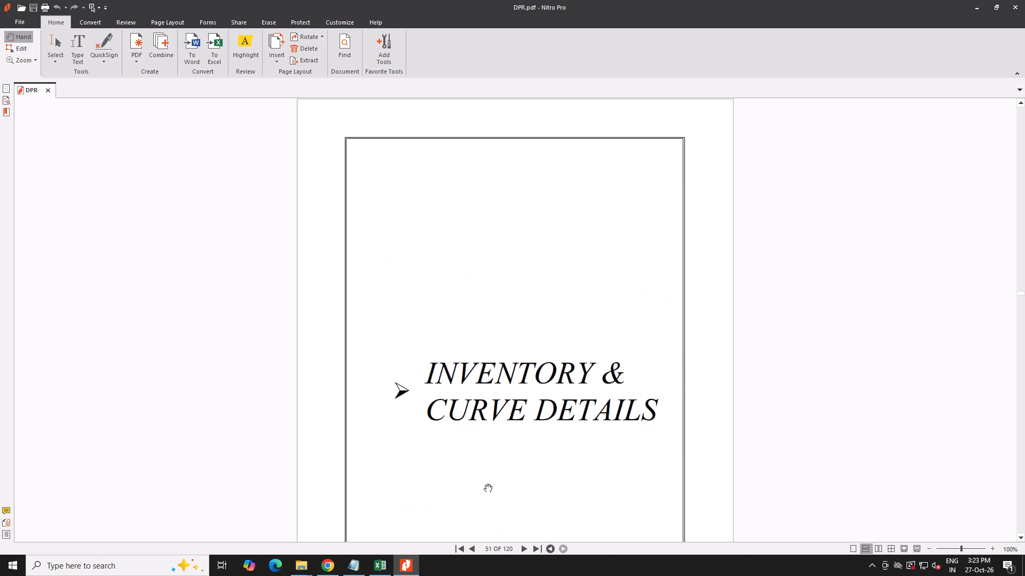
key("Right")
key("Right")
key("Right")
key("Right")
key("Right")
key("Right")
key("Right")
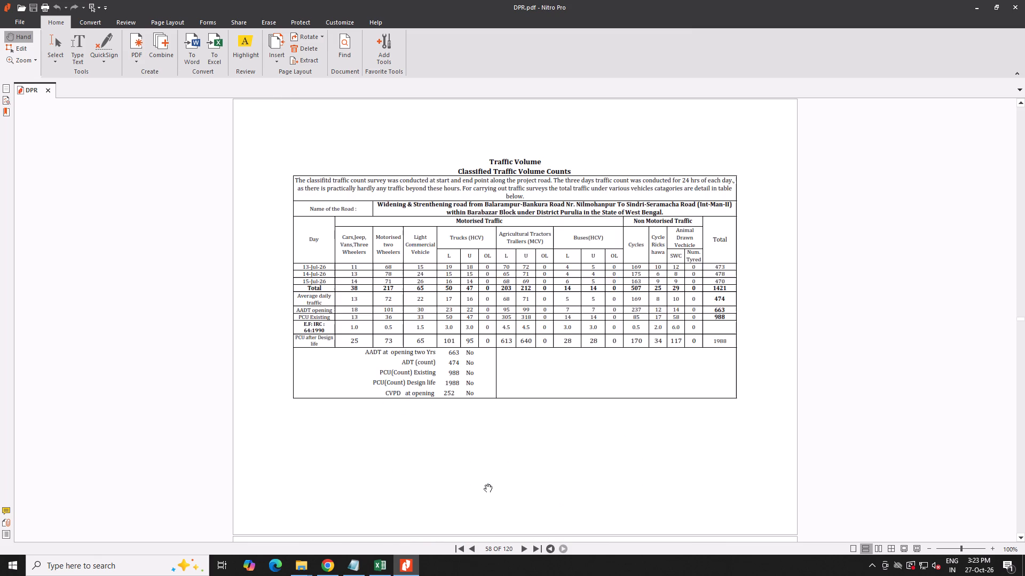
Check the page order around the Soil Investigation and Traffic Census & Pavement Design dividers.
key("Left")
key("Left")
key("Right")
key("Right")
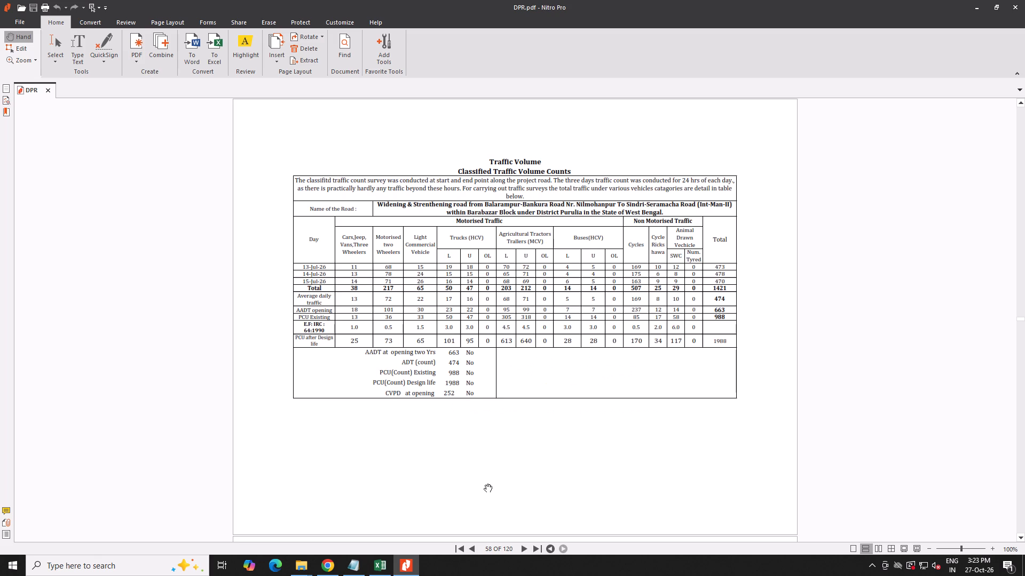
key("Left")
key("Right")
key("Right")
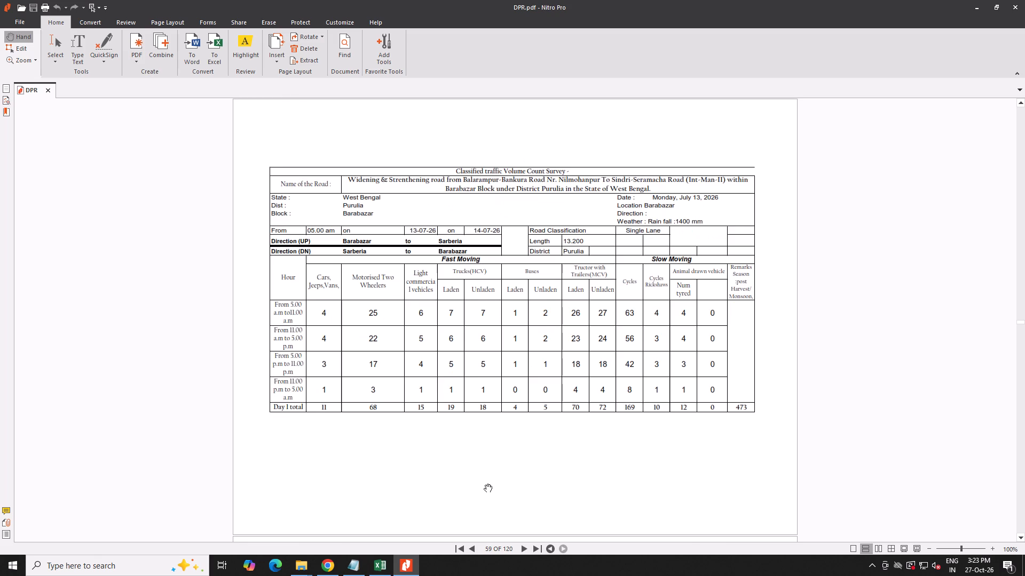
key("Left")
key("Left")
key("Left")
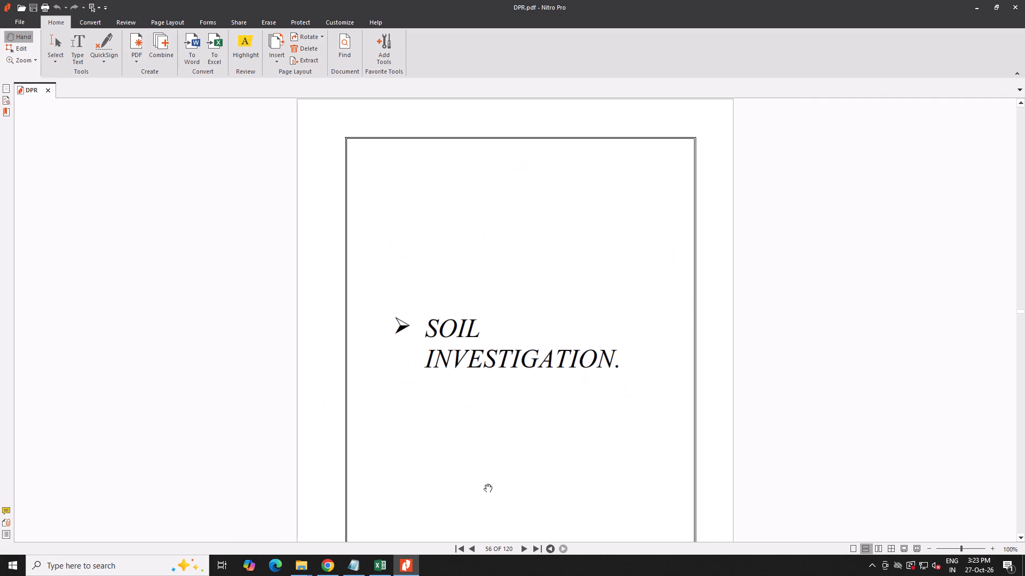
key("Right")
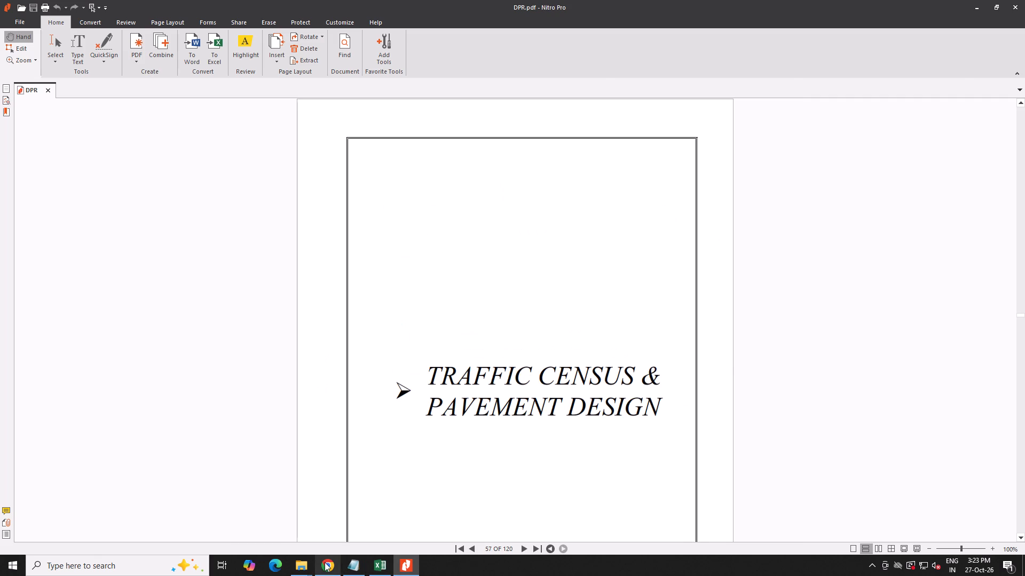
Switch to Chrome and check the progress of the three-file soil test conversion.
left_click(325, 563)
scroll(424, 373, "down", 4)
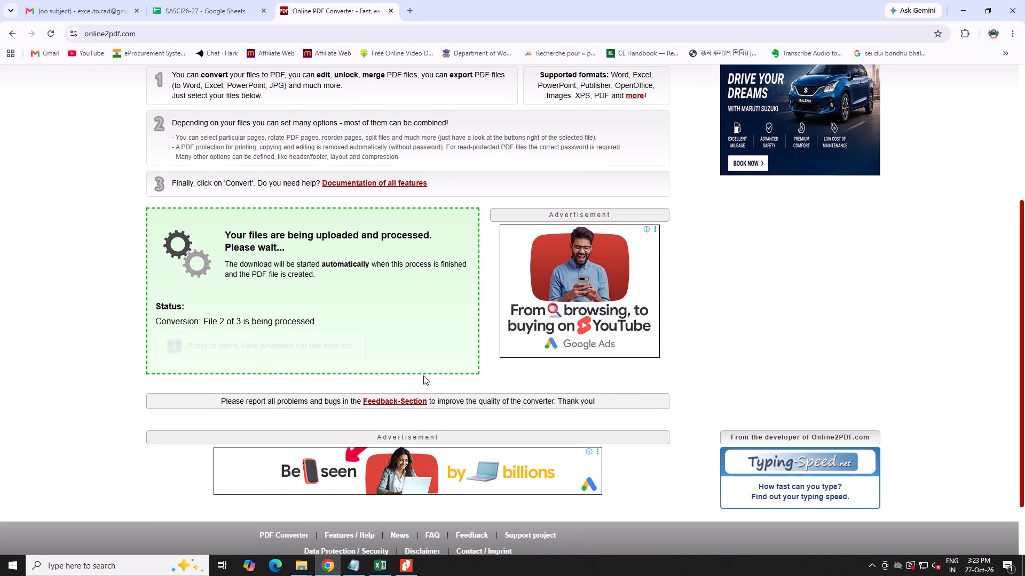
Show the desktop and launch Kuro from its shortcut.
left_click(1024, 575)
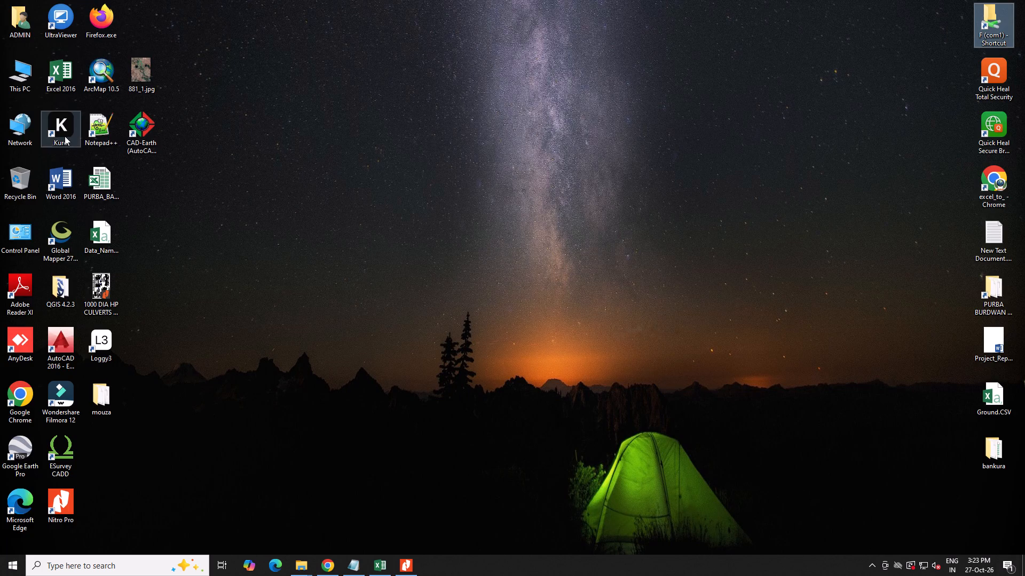
double_click(65, 136)
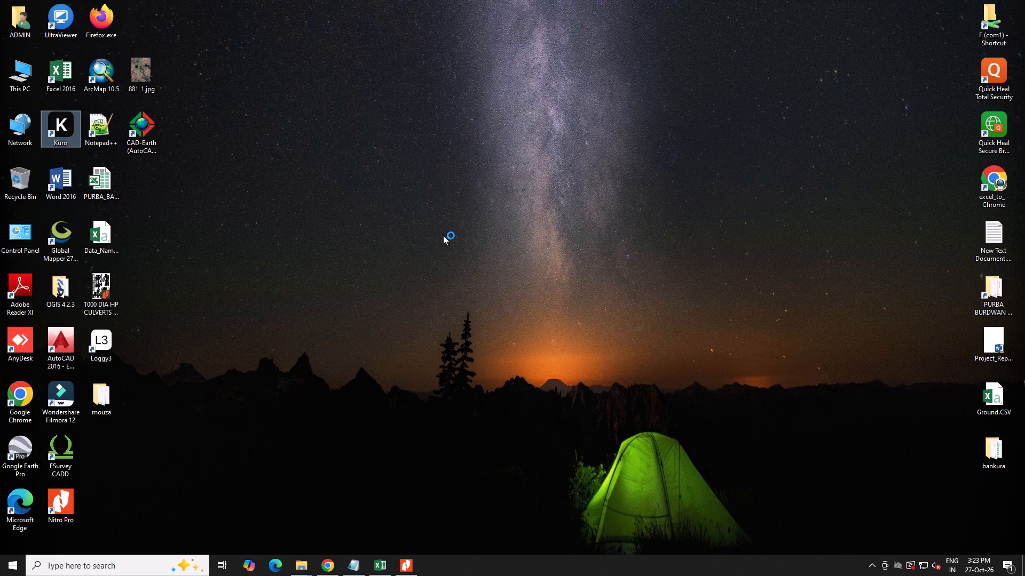
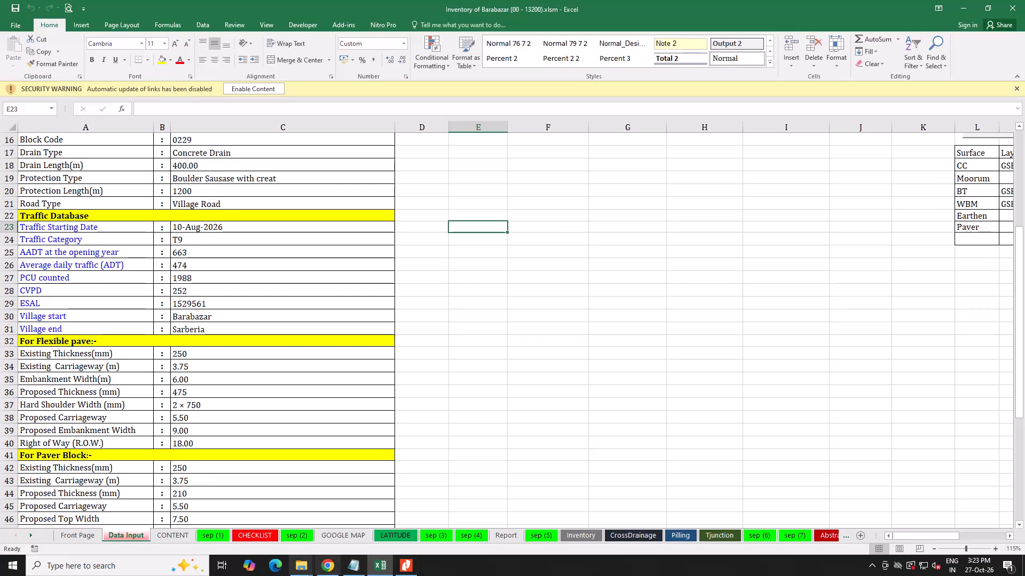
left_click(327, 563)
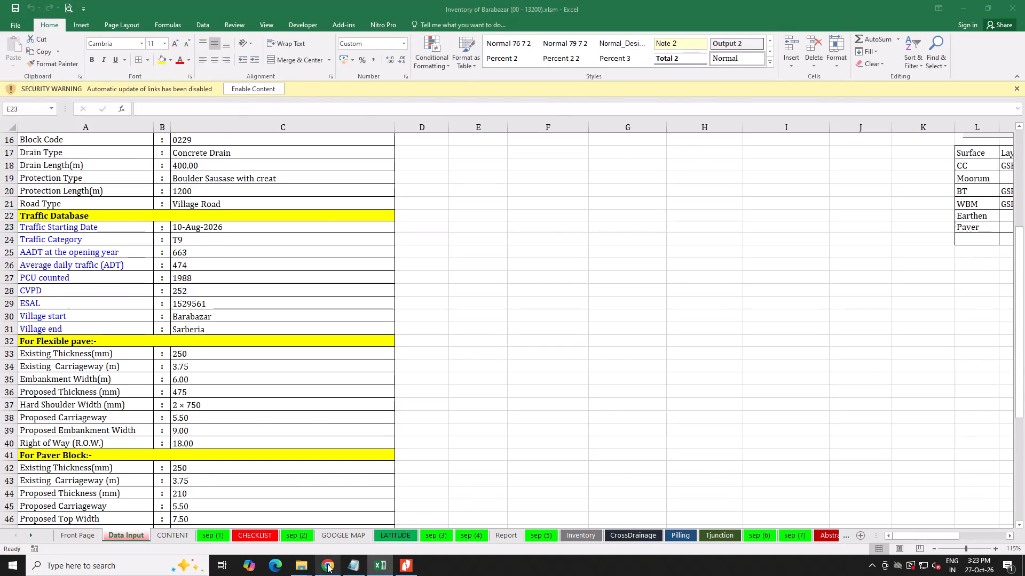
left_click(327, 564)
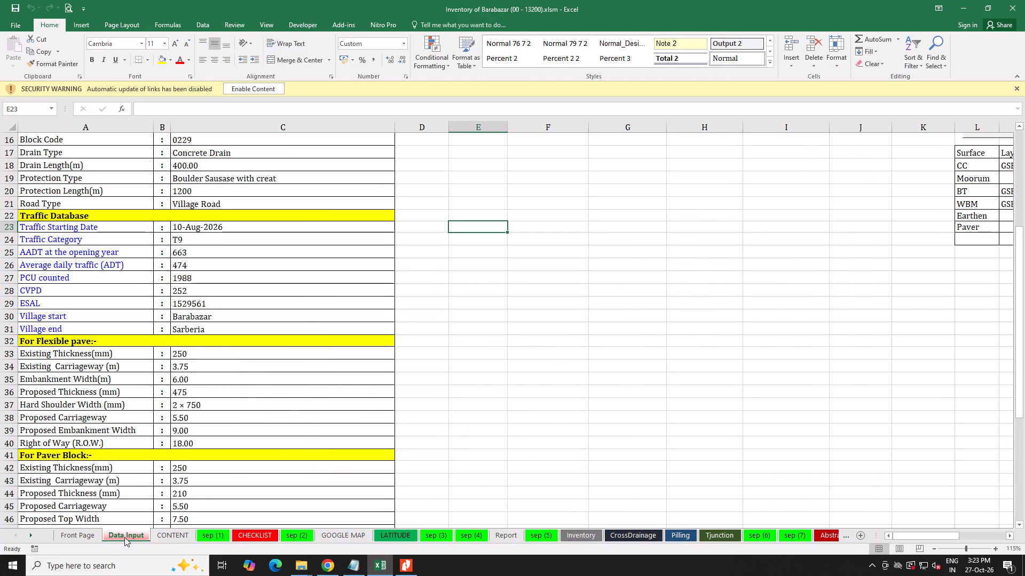
Hide the Data Input sheet in the Inventory of Barabazar (00 - 13200) workbook.
right_click(124, 537)
left_click(158, 502)
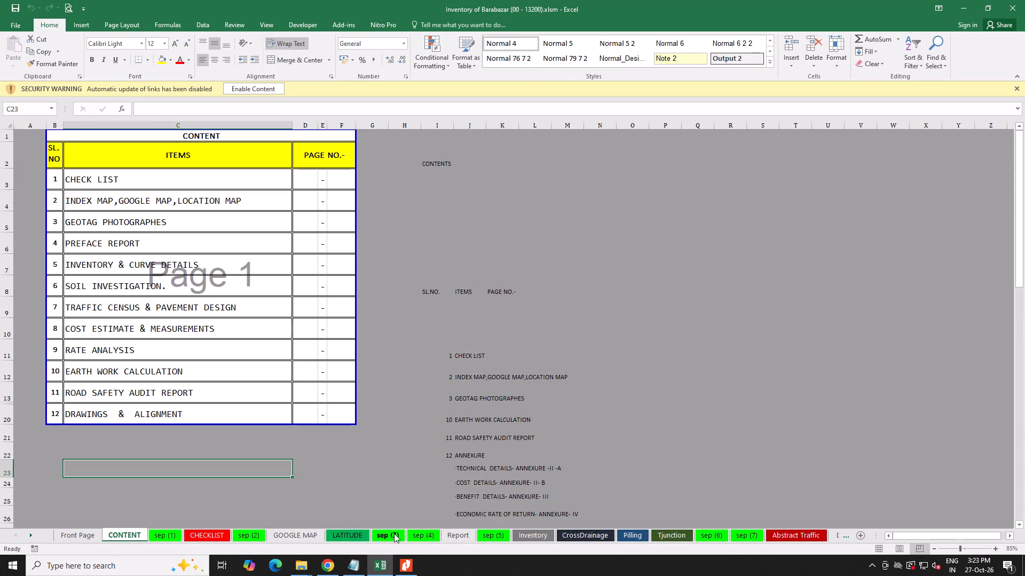
View the GOOGLE MAP sheet of the inventory workbook.
left_click(294, 537)
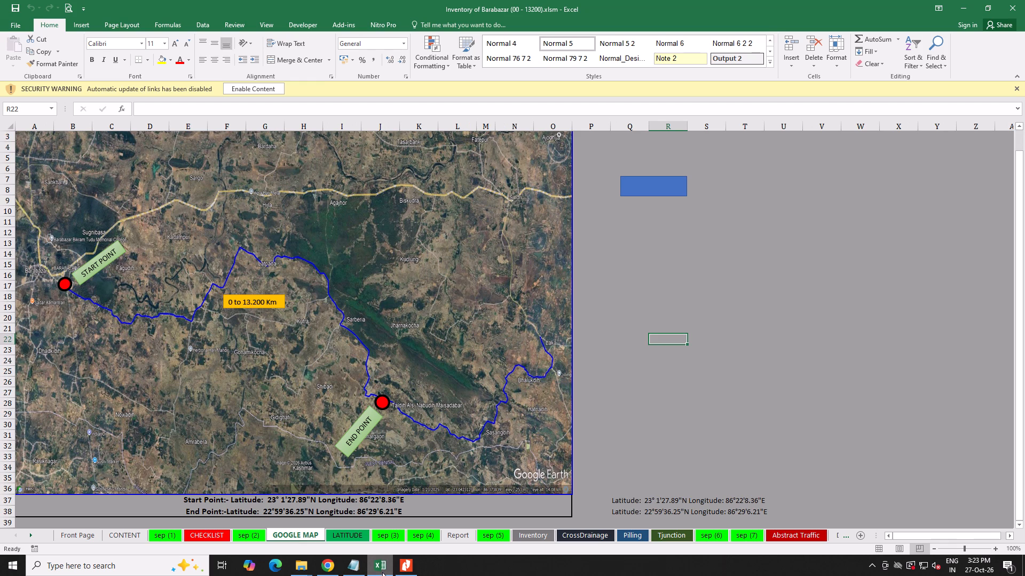
left_click(382, 572)
left_click(381, 574)
Switch to Chrome and manually download the merged soil test PDF from Online2PDF.
left_click(322, 565)
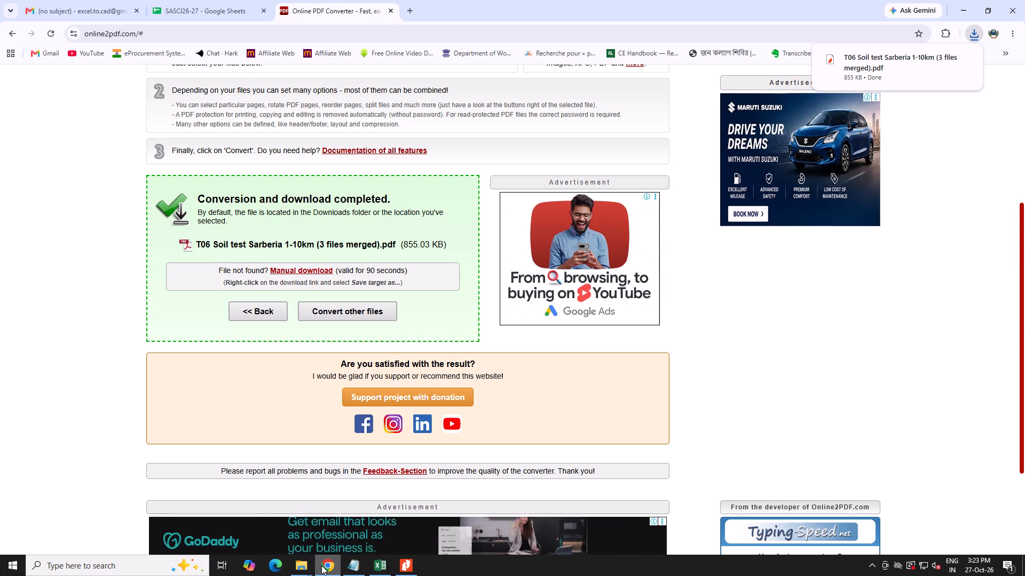
scroll(321, 310, "up", 2)
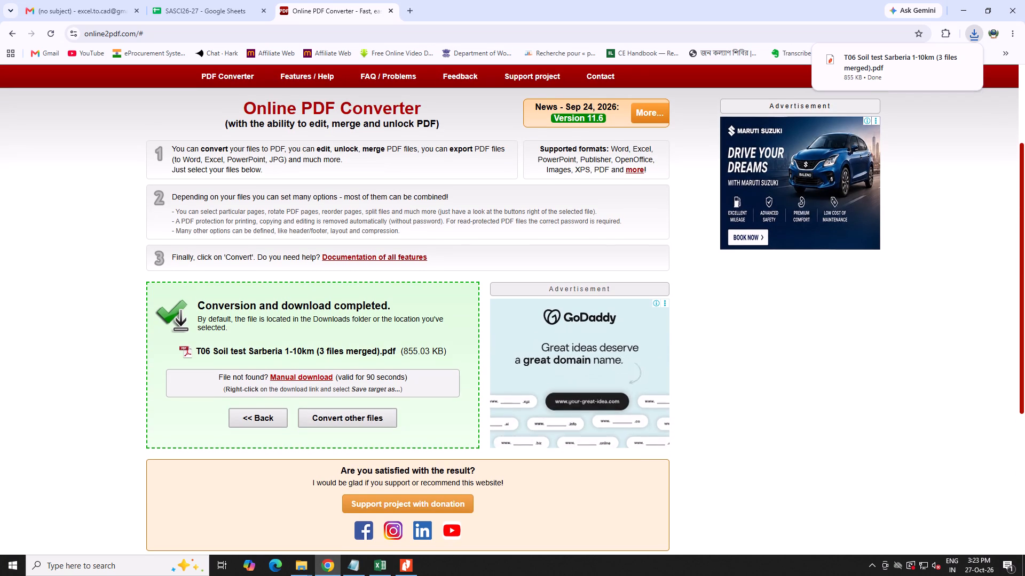
left_click(315, 380)
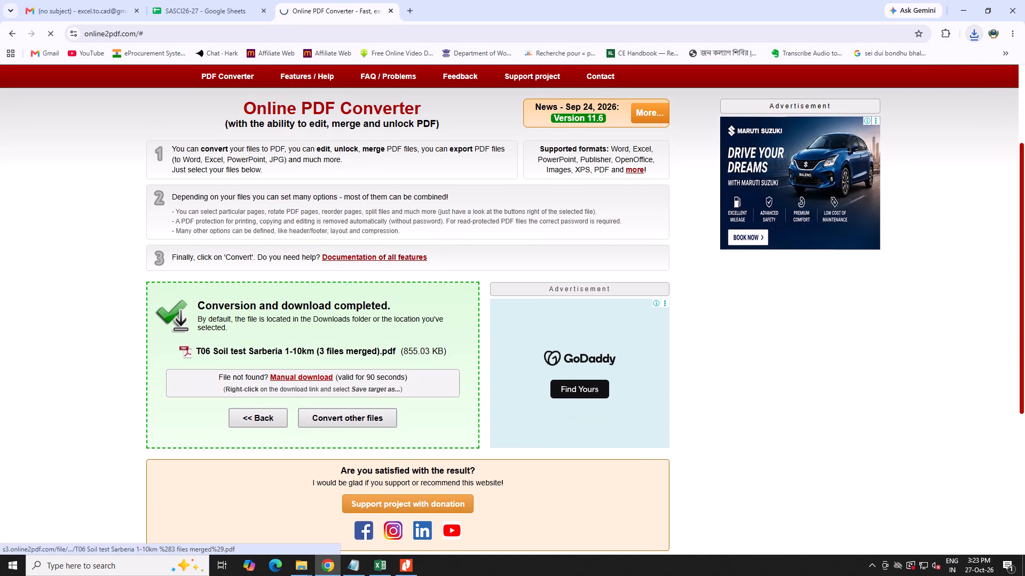
Move T06 Soil test Sarberia 1-10km (3 files merged).pdf from Downloads into the PDF (00-13200) folder under 1.Barabazar.
left_click(975, 37)
left_click(943, 81)
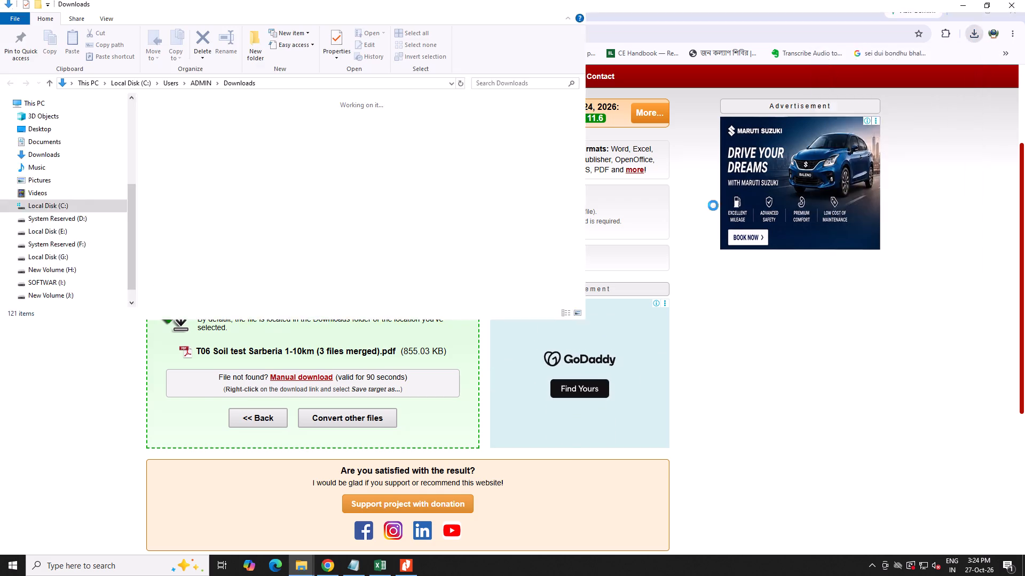
right_click(171, 155)
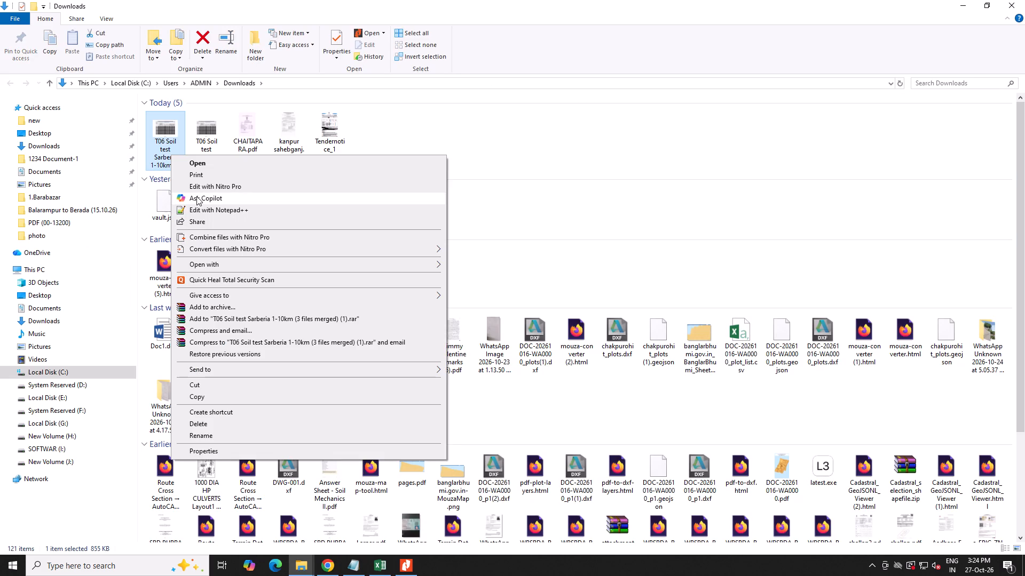
left_click(209, 143)
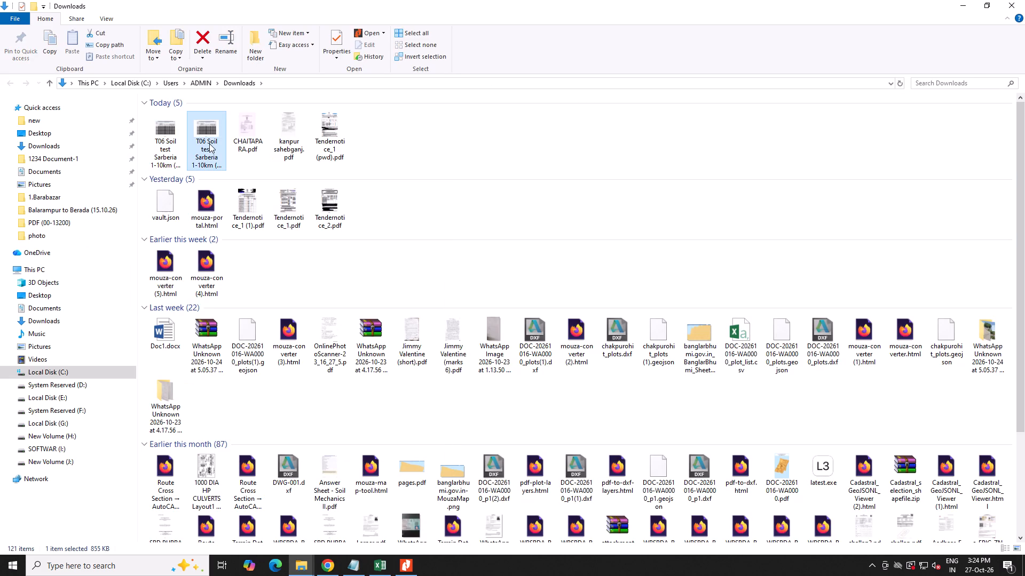
right_click(182, 146)
right_click(204, 139)
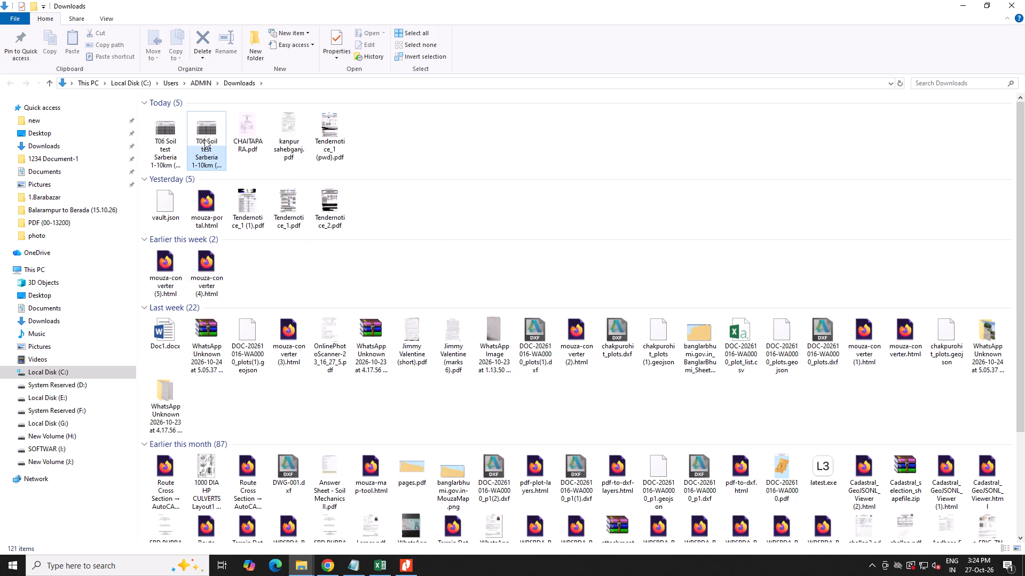
left_click(245, 371)
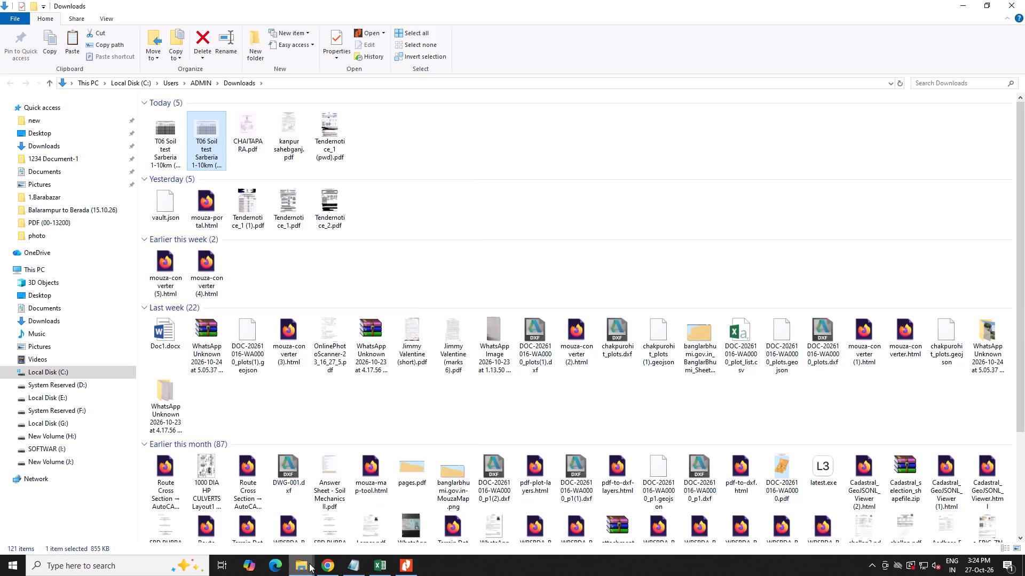
left_click(305, 565)
left_click(293, 512)
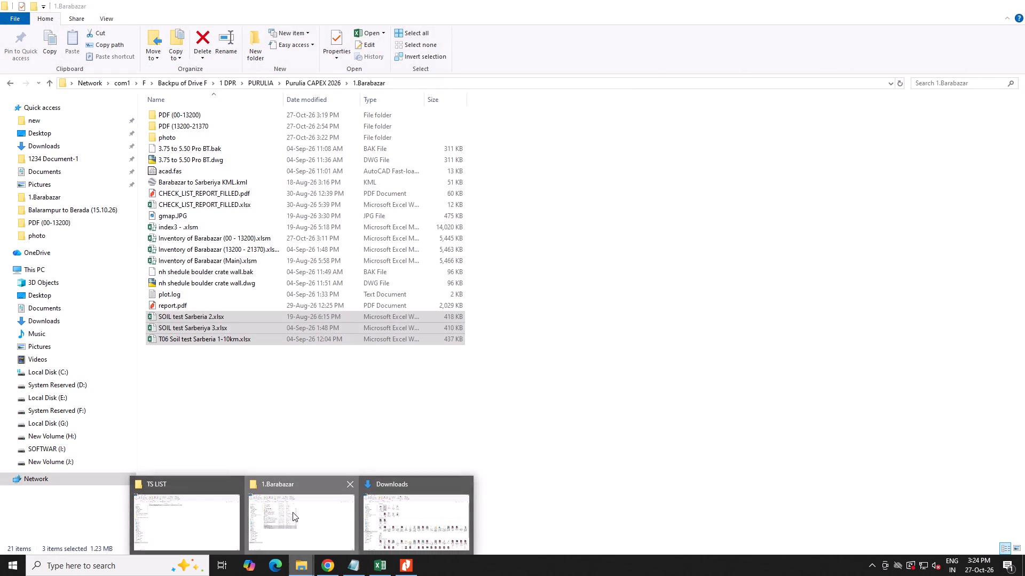
double_click(170, 117)
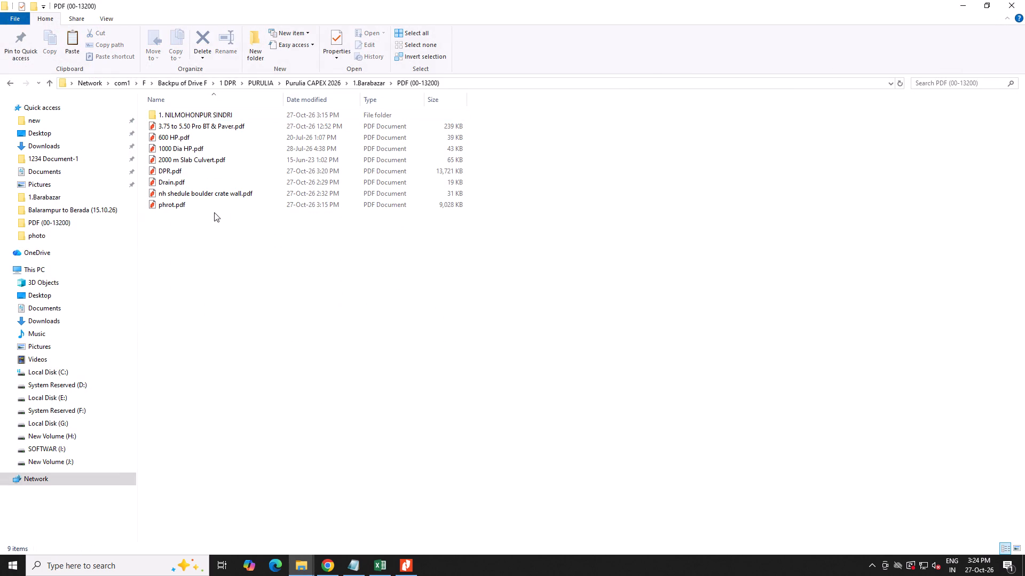
right_click(224, 238)
left_click(251, 314)
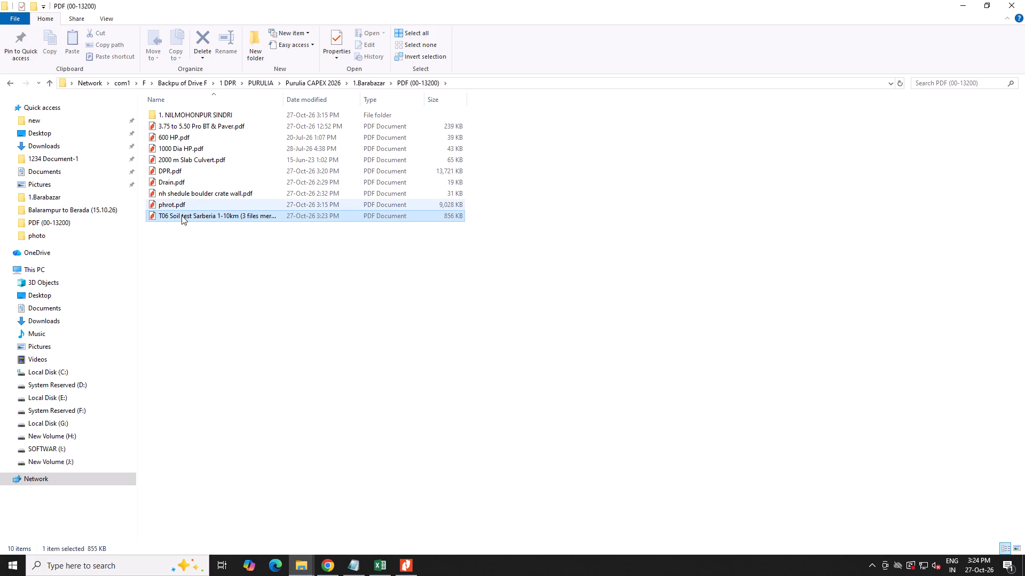
Open the merged soil test PDF from the folder and examine its summary tables and first Proctor graph.
double_click(182, 216)
scroll(358, 253, "down", 4)
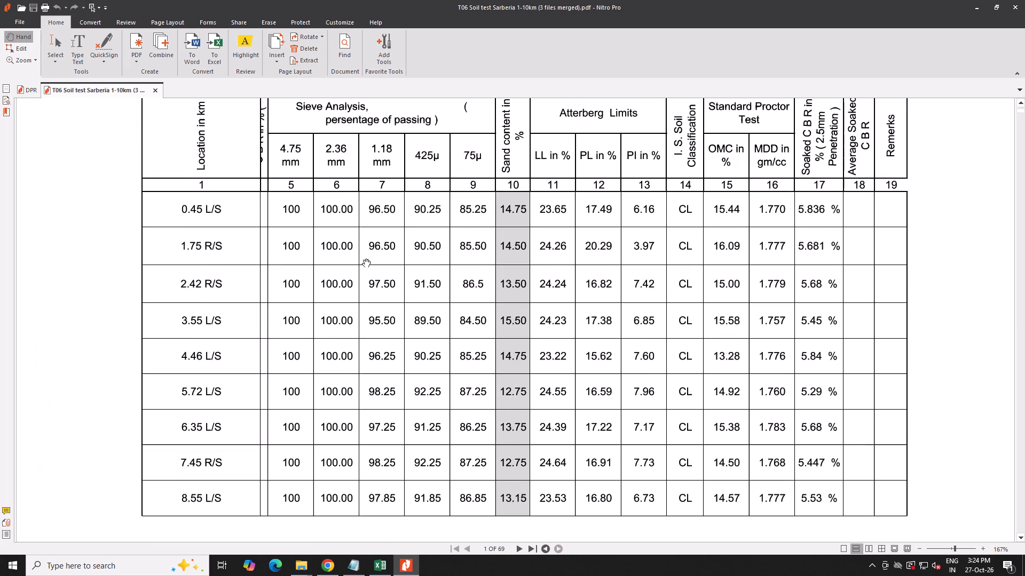
scroll(362, 259, "down", 14)
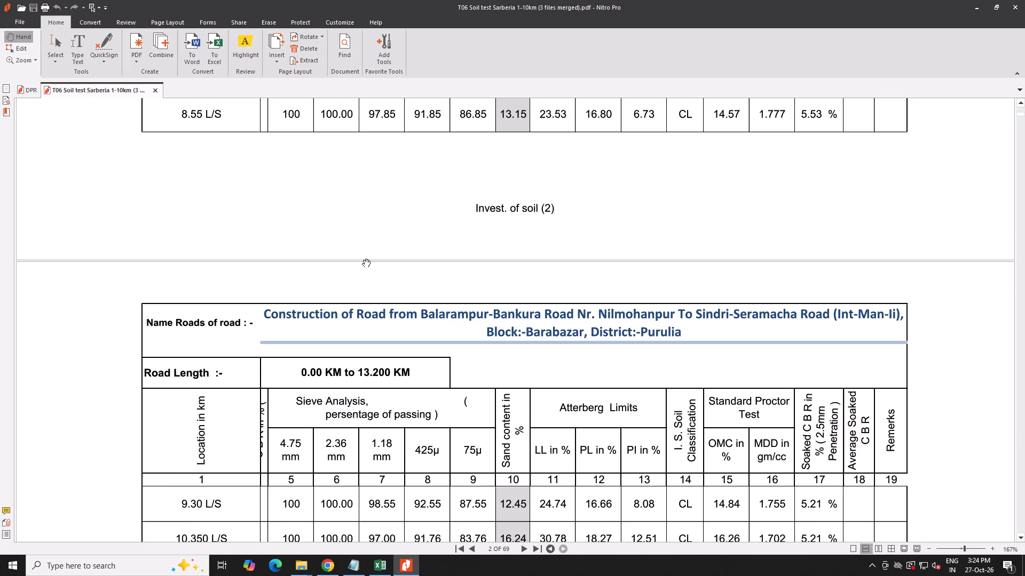
scroll(362, 259, "down", 12)
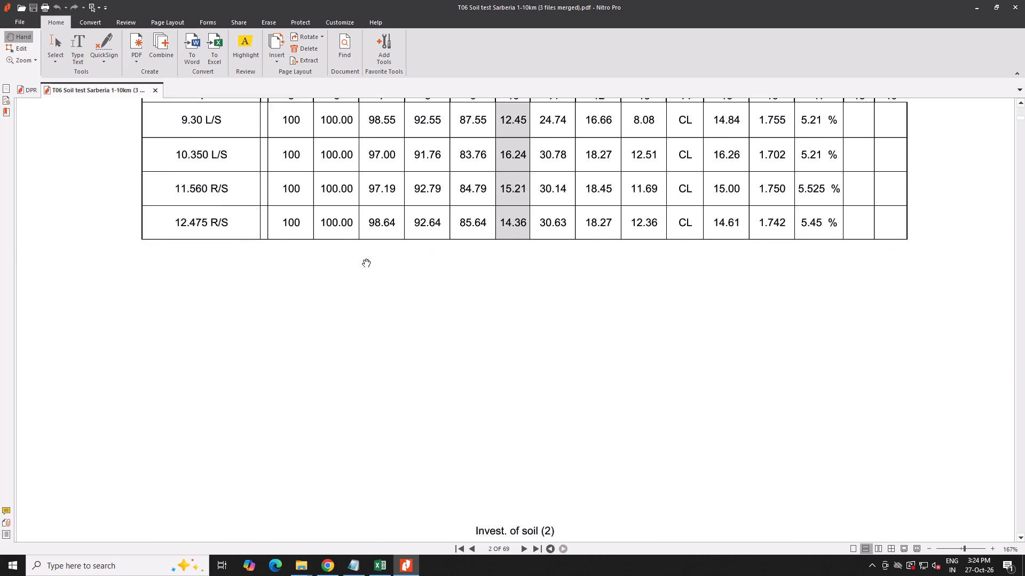
scroll(362, 259, "down", 20)
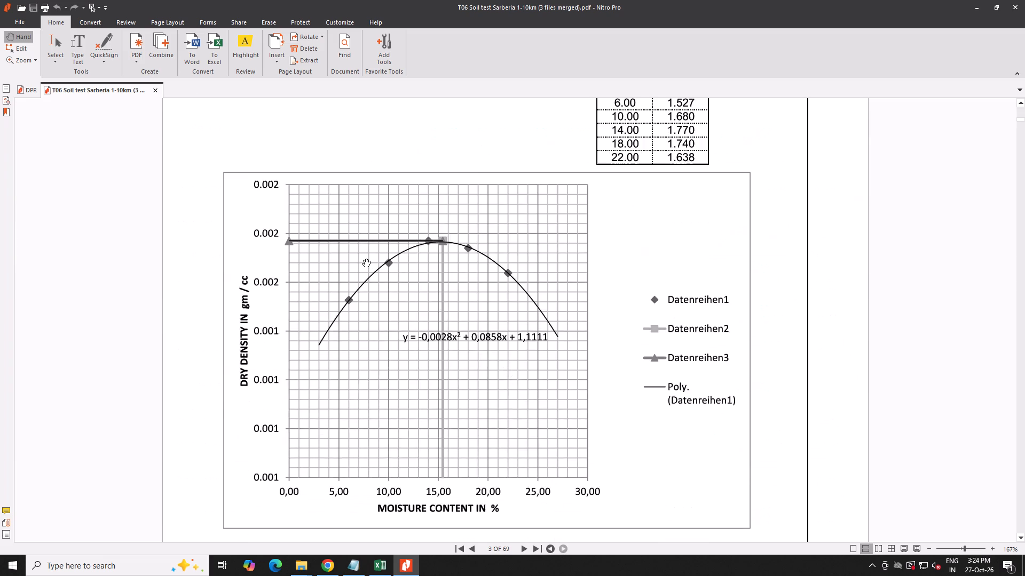
scroll(362, 259, "down", 20)
scroll(362, 259, "down", 1)
scroll(362, 259, "up", 15)
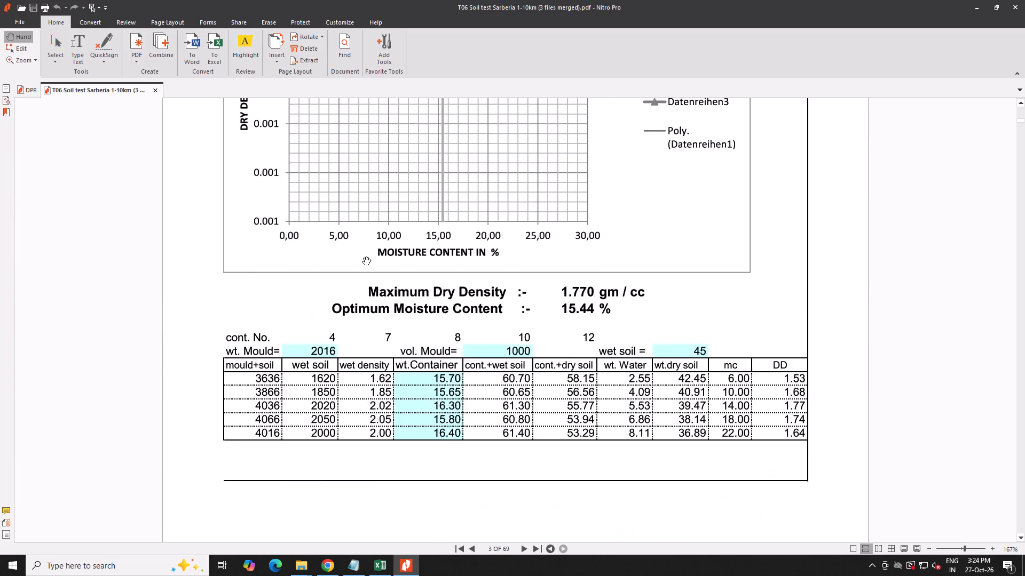
scroll(362, 257, "up", 20)
scroll(362, 257, "up", 9)
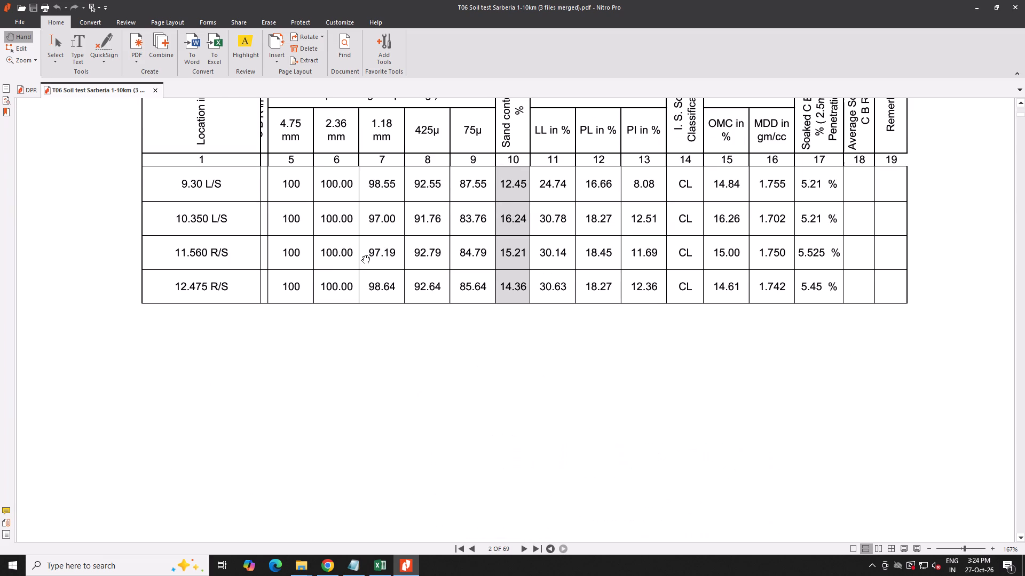
scroll(362, 255, "up", 7)
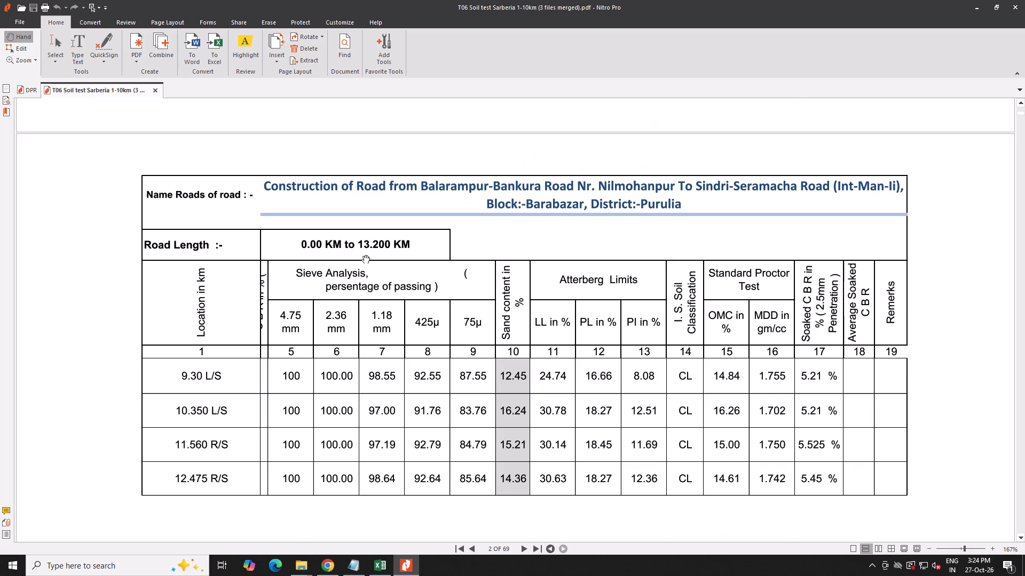
scroll(362, 255, "up", 5)
scroll(362, 255, "down", 6)
scroll(362, 255, "down", 20)
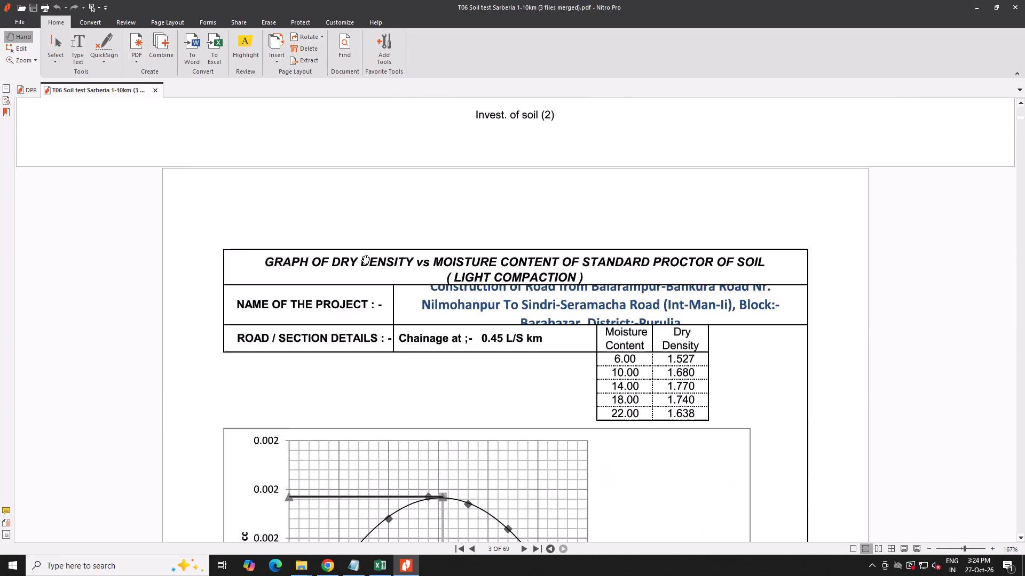
scroll(362, 255, "down", 10)
scroll(362, 255, "up", 1)
scroll(362, 255, "down", 11)
Page through the remaining Proctor, soaked CBR and liquid limit sheets to the document's last page, checking their road names and chainages.
key("Right")
key("Right")
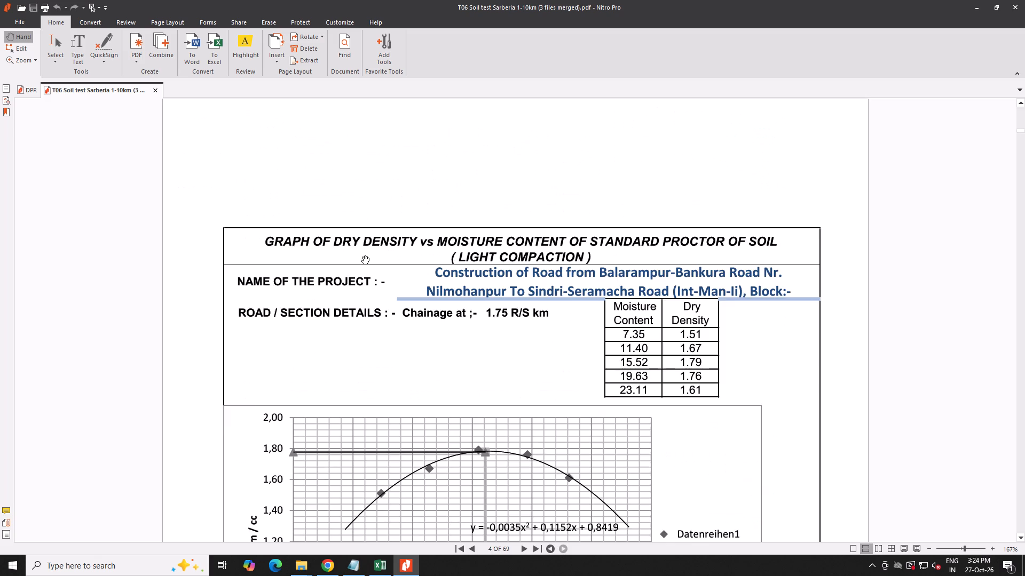
key("Right")
key("Right")
key("Right")
key("Right")
key("Right")
key("Right")
key("Right")
key("Right")
key("Right")
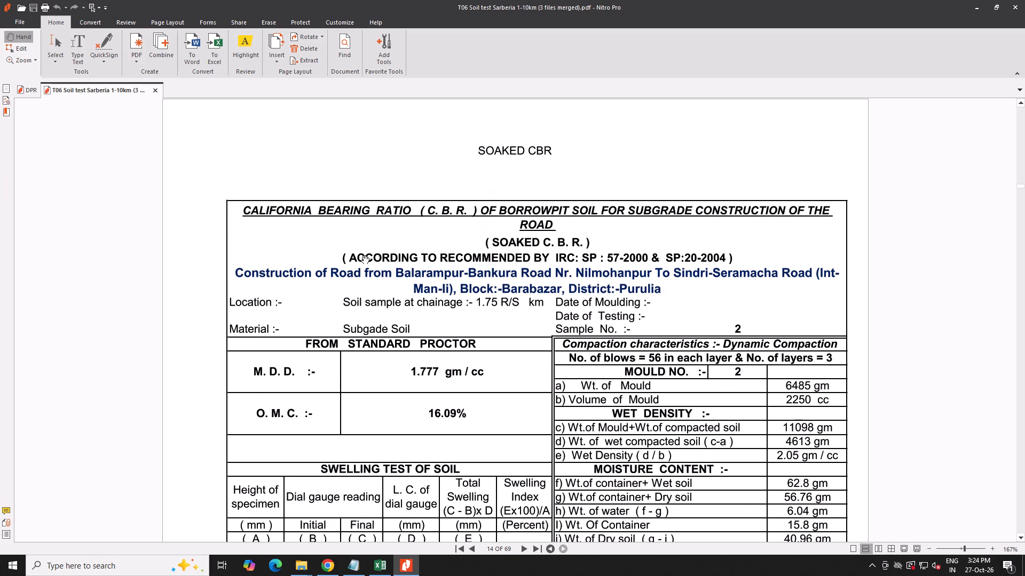
key("Right")
key("Right")
key("Right")
key("Right")
key("Right")
key("Right")
key("Right")
key("Right")
key("Right")
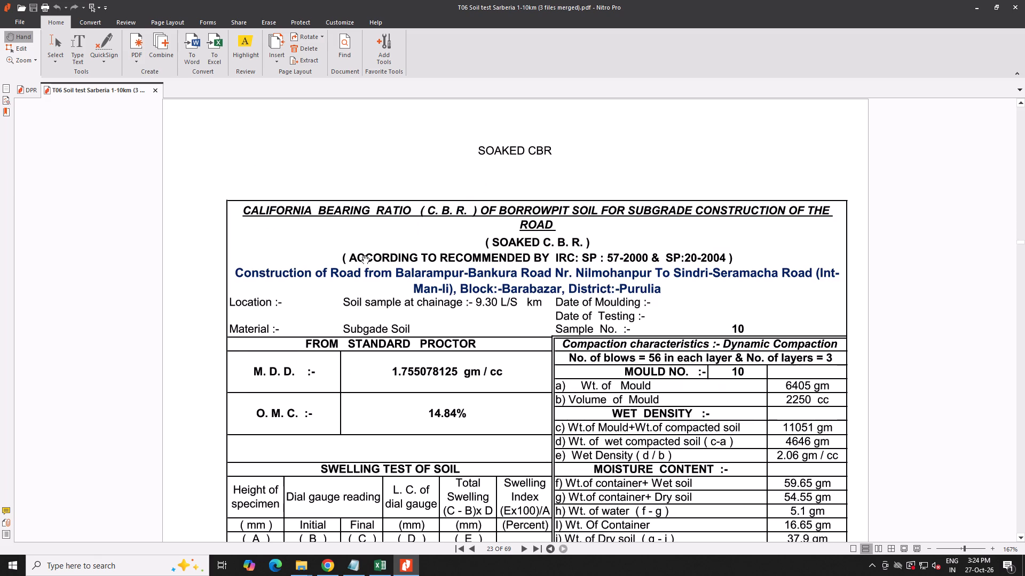
key("Right")
key("Right")
key("Right")
key("Right")
key("Right")
key("Right")
key("Right")
key("Right")
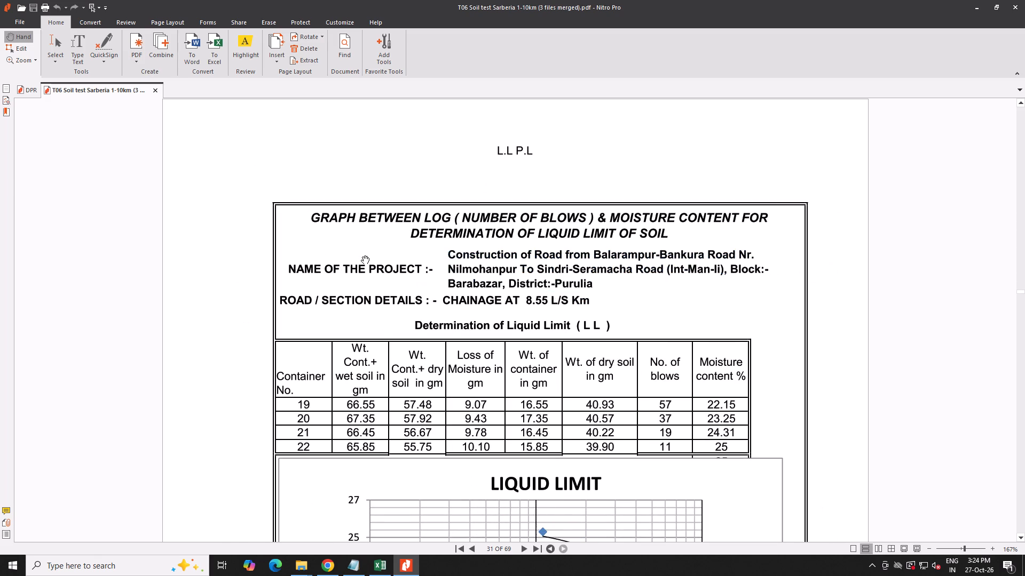
key("Right")
key("Right")
key("Right")
key("Right")
key("Right")
key("Right")
key("Right")
key("Right")
key("Right")
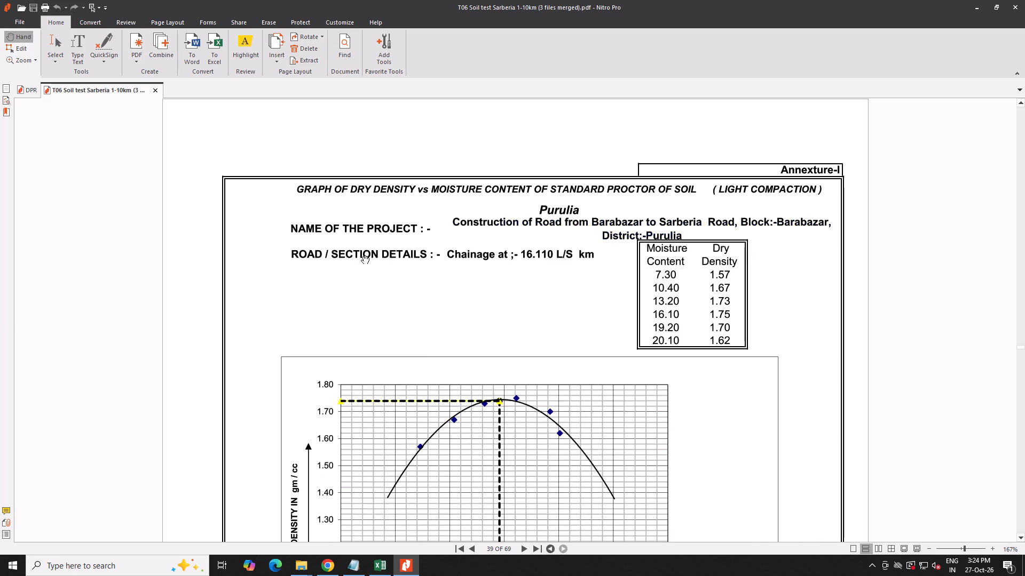
key("Right")
key("Right")
key("Right")
key("Right")
key("Right")
key("Right")
key("Right")
key("Right")
key("Right")
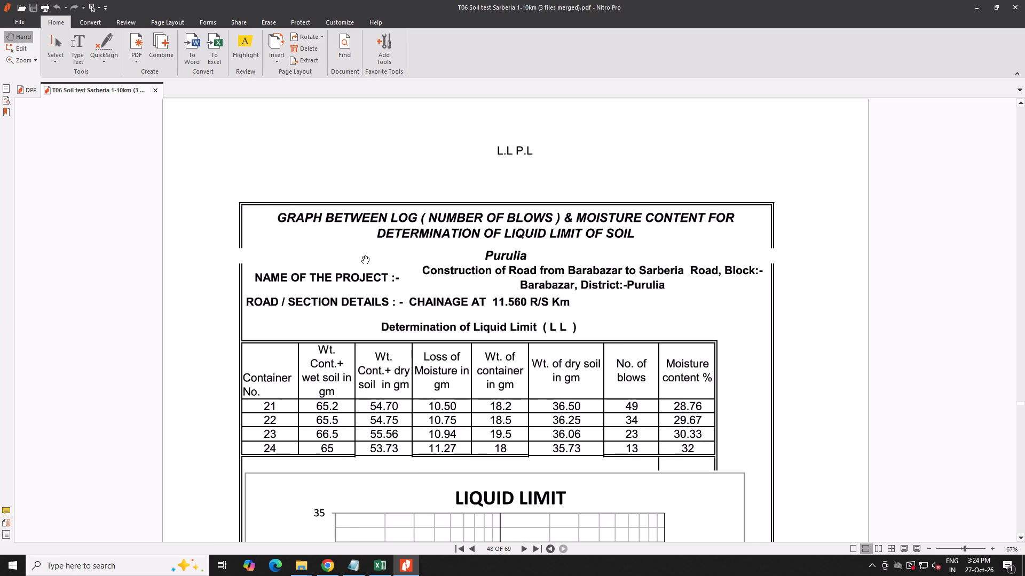
key("Right")
key("Right")
key("Right")
key("Right")
key("Right")
key("Right")
key("Right")
key("Right")
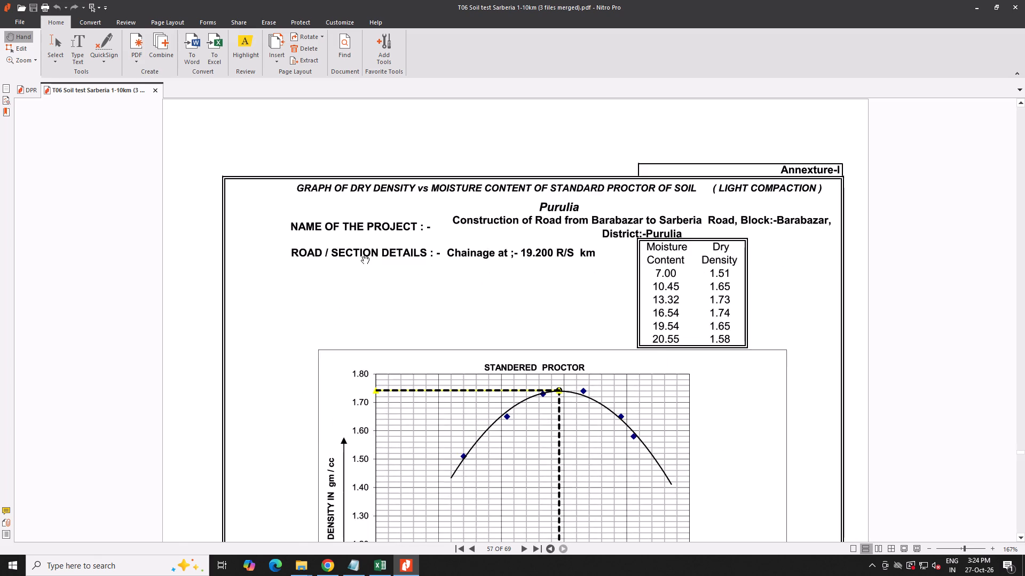
key("Right")
key("Right")
key("Right")
key("Right")
key("Right")
key("Right")
key("Right")
key("Right")
key("Right")
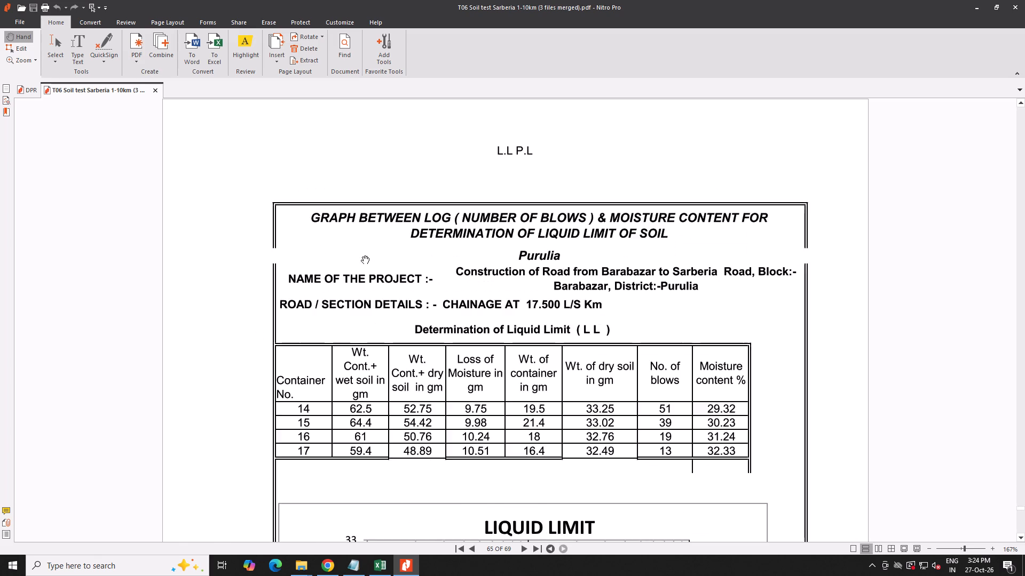
key("Right")
key("Right")
key("Right")
key("Right")
key("Right")
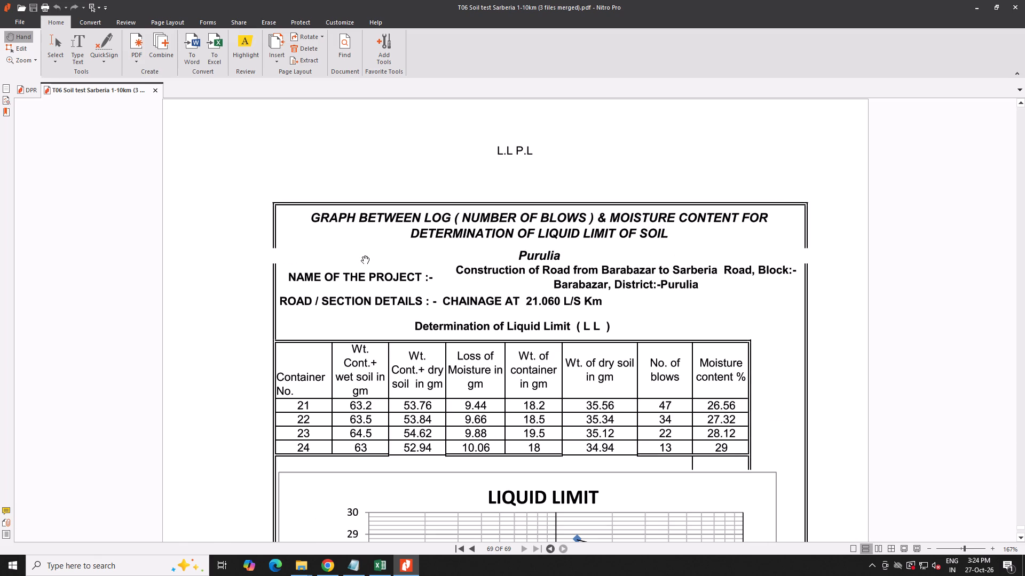
Return to DPR.pdf and close the merged soil test PDF.
left_click(20, 89)
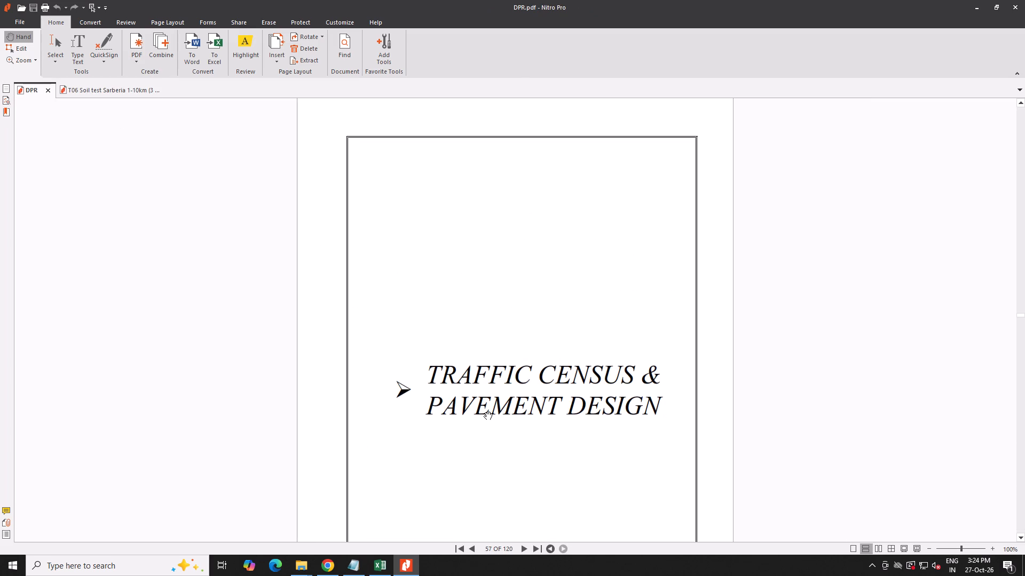
left_click(156, 92)
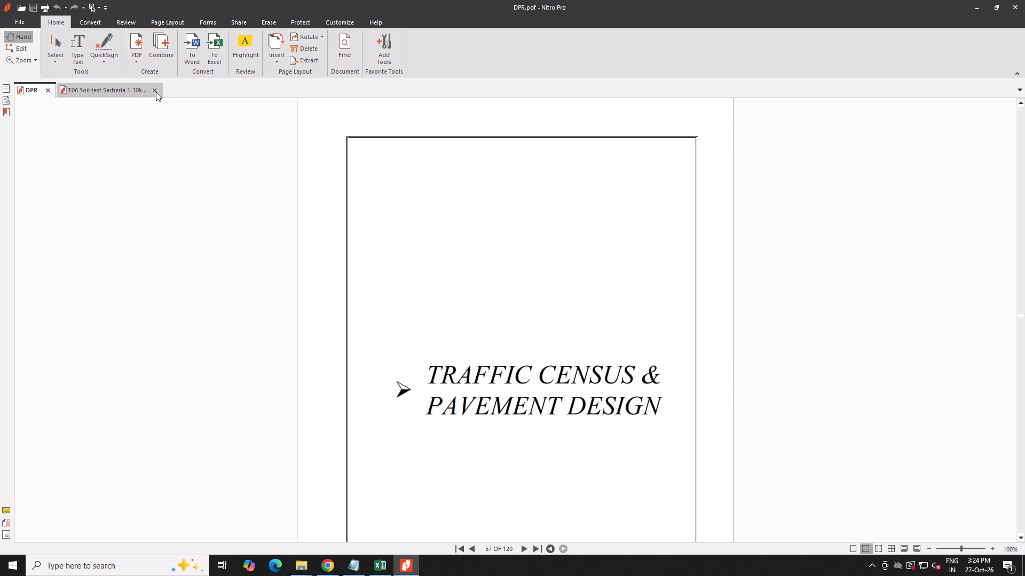
Insert all pages of T06 Soil test Sarberia 1-10km (3 files merged).pdf before the Traffic Census & Pavement Design page and save DPR.pdf.
left_click(281, 61)
left_click(285, 70)
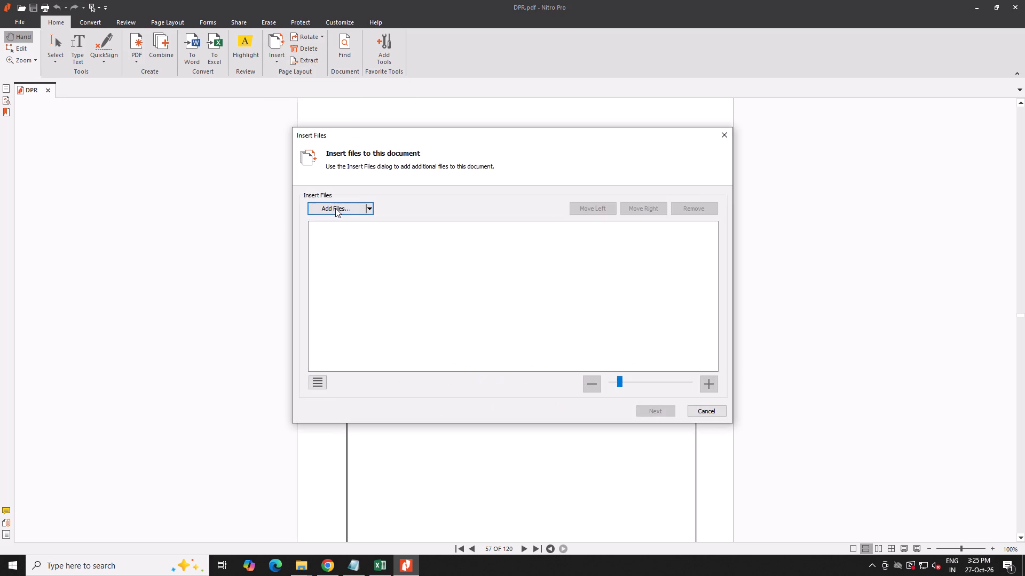
left_click(335, 208)
left_click(518, 170)
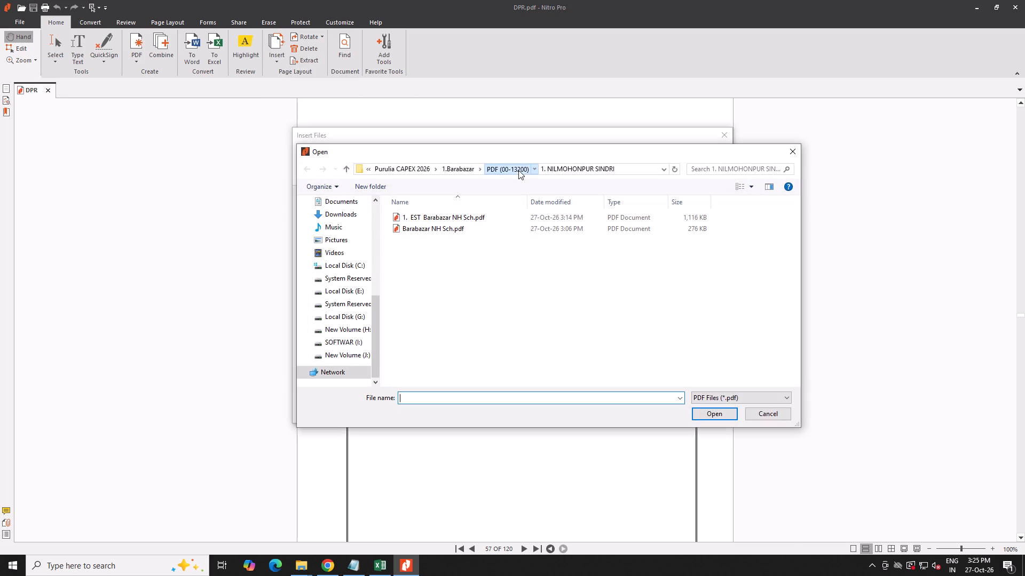
double_click(441, 322)
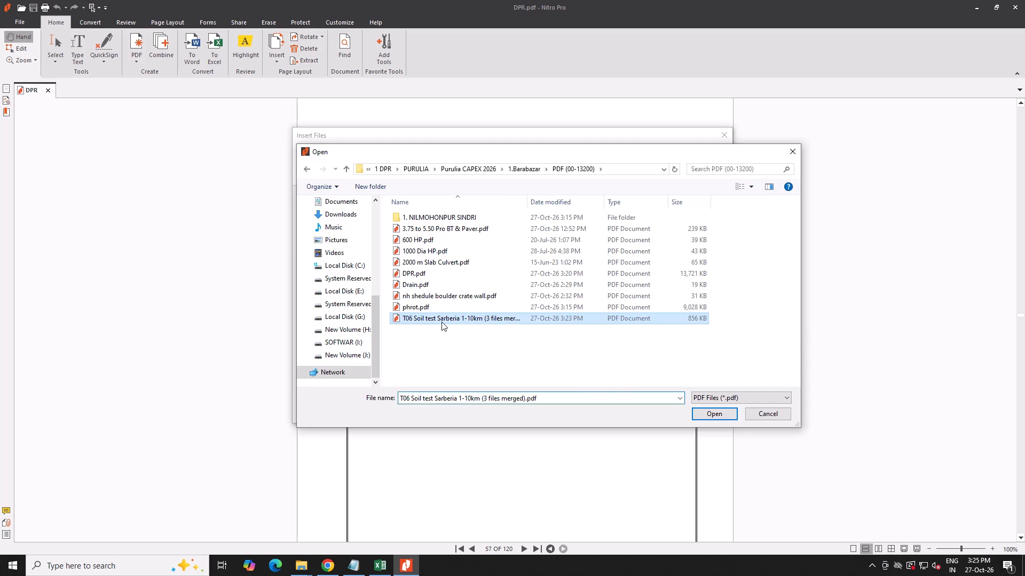
left_click(660, 413)
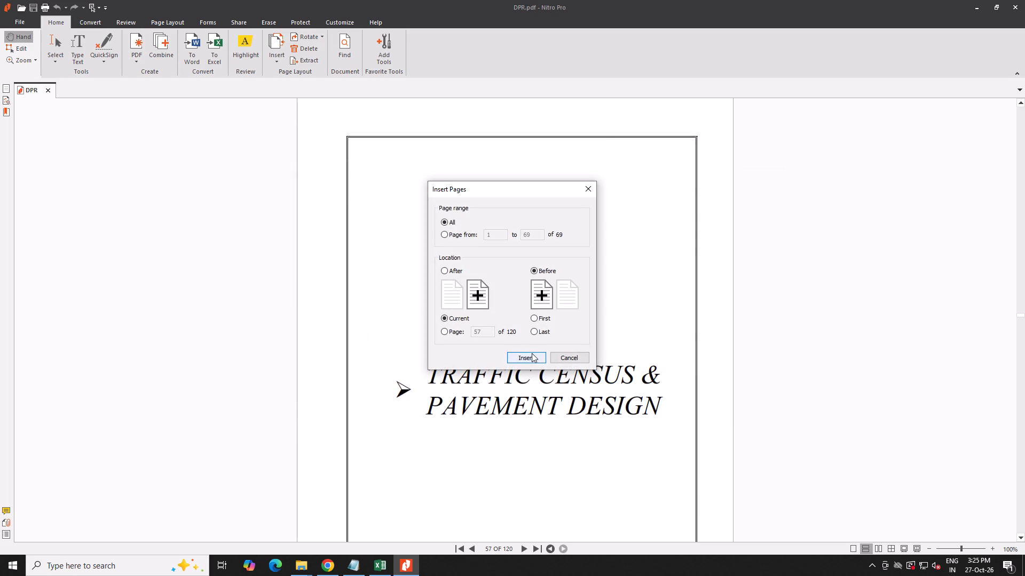
left_click(533, 357)
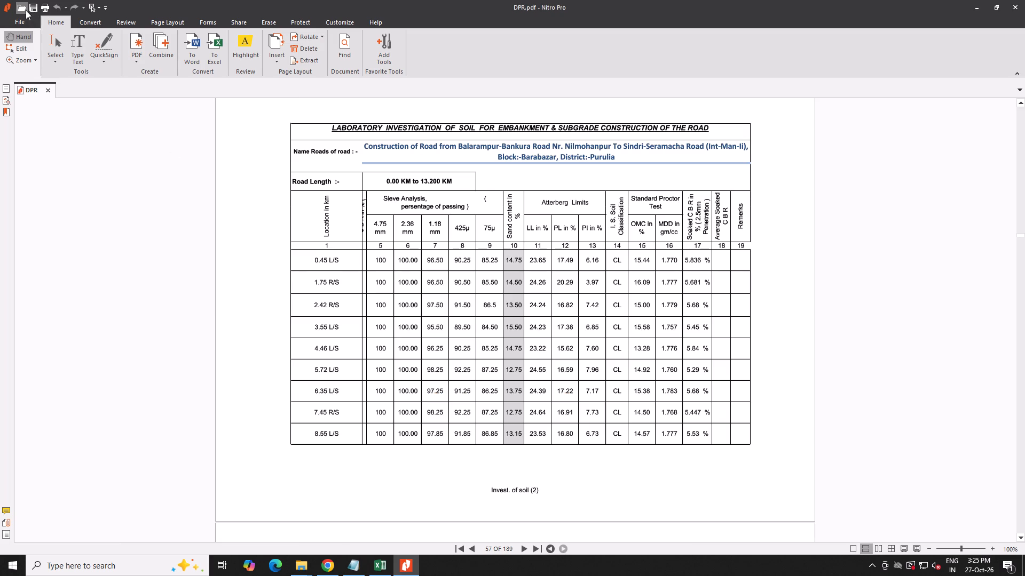
left_click(29, 9)
Switch to the Inventory of Barabazar workbook in Excel and paste the Front Page sheet's R9 project name as a value into P23.
left_click(379, 571)
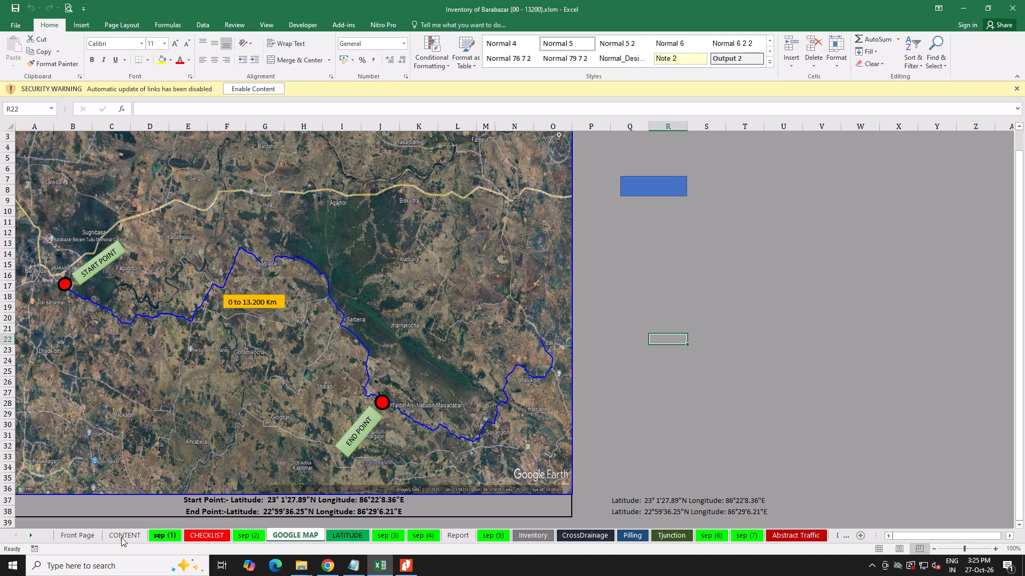
left_click(86, 536)
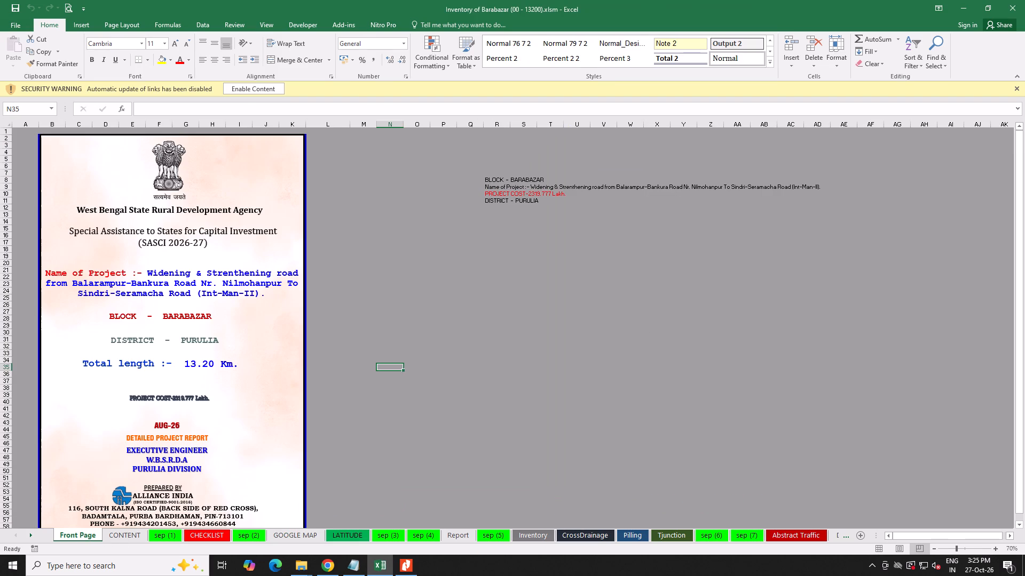
left_click(492, 184)
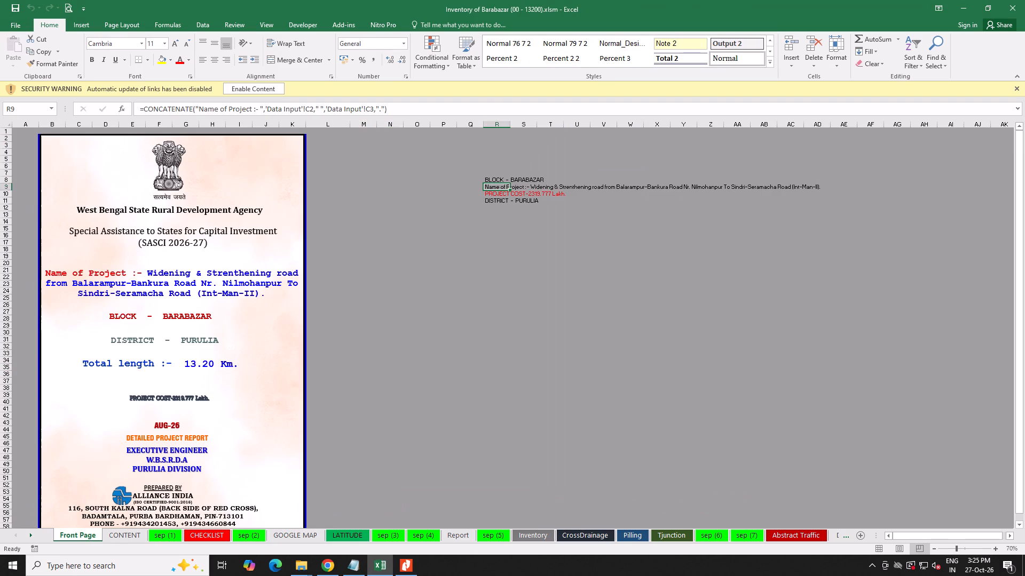
key("ctrl+c")
right_click(446, 284)
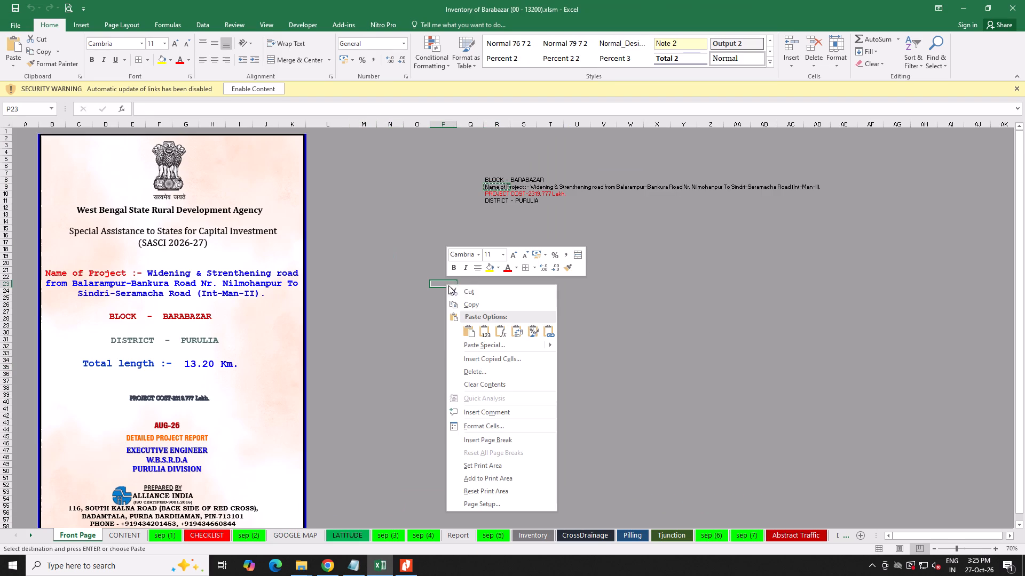
left_click(486, 338)
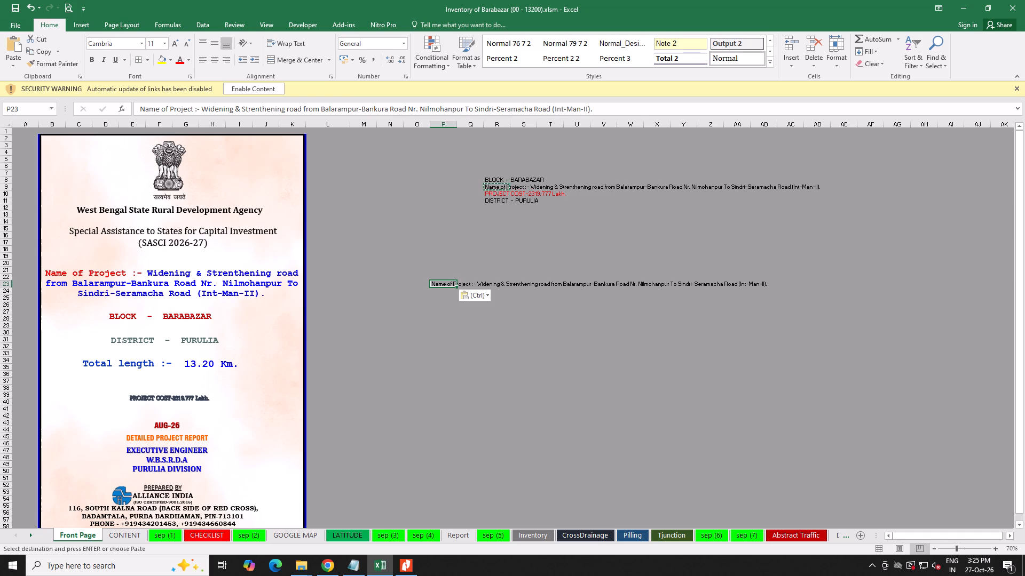
Copy the project title text in P23, from "Widening & Strenthening road" to "(Int-Man-II).", without the "Name of Project :-" prefix.
left_click_drag(613, 109, 202, 111)
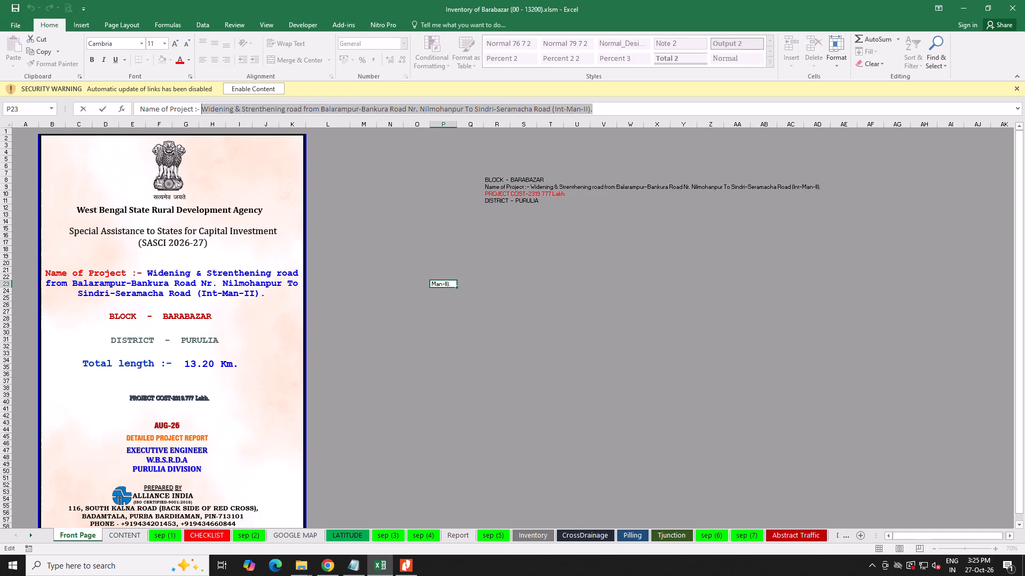
key("ctrl+c")
Switch back to DPR.pdf in Nitro Pro and go to its cover page.
left_click(401, 574)
scroll(447, 281, "down", 5)
scroll(485, 378, "up", 4)
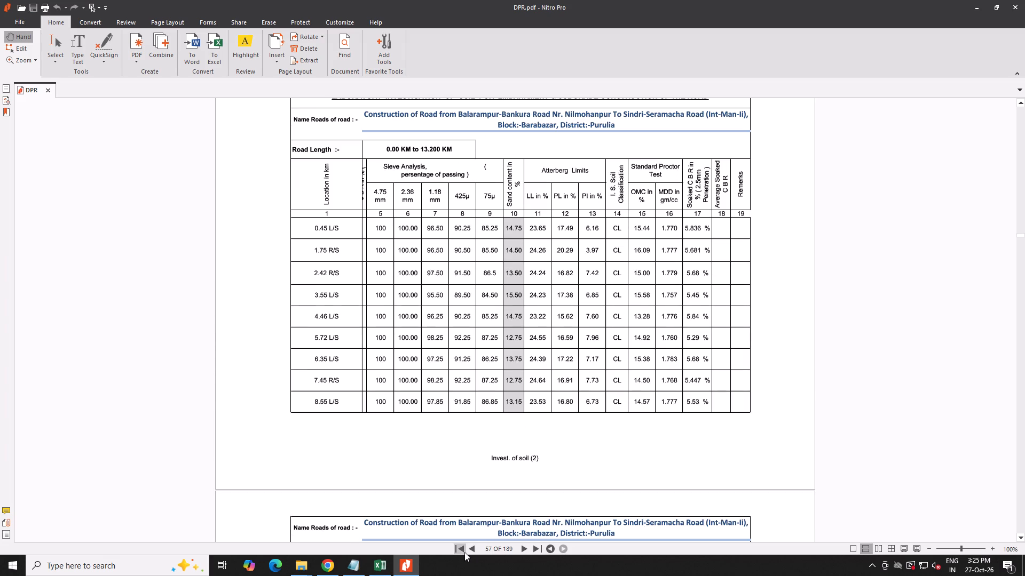
left_click(466, 551)
scroll(425, 462, "up", 5)
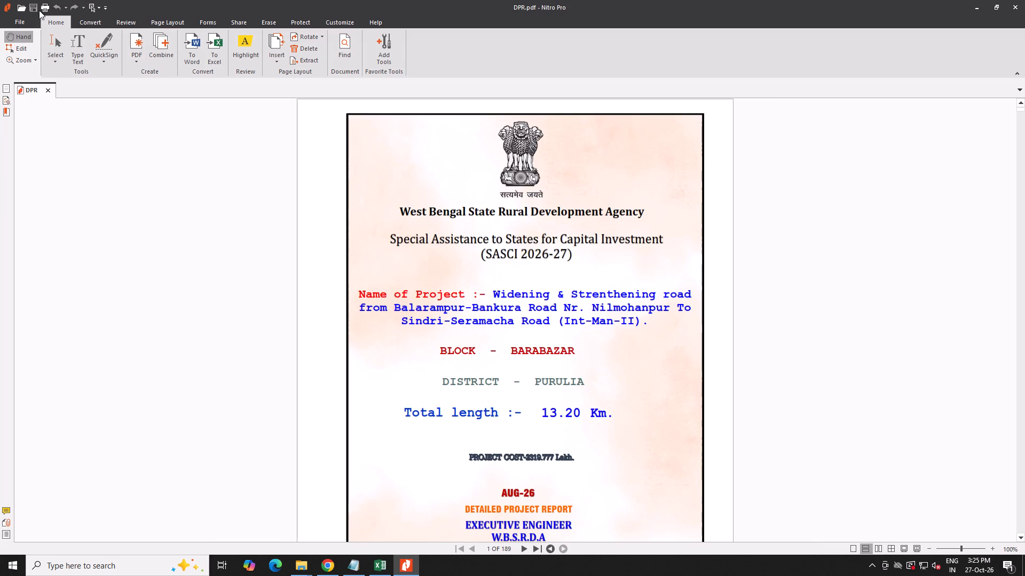
Close DPR.pdf in Nitro Pro and get the Excel workbook out of the way to reach the PDF (00-13200) folder.
left_click(1018, 9)
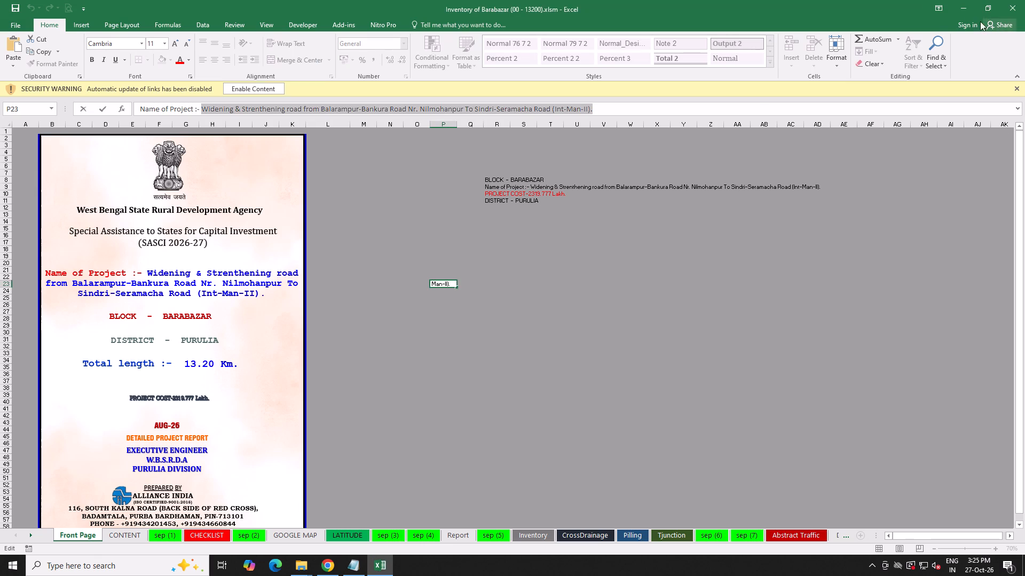
left_click(966, 7)
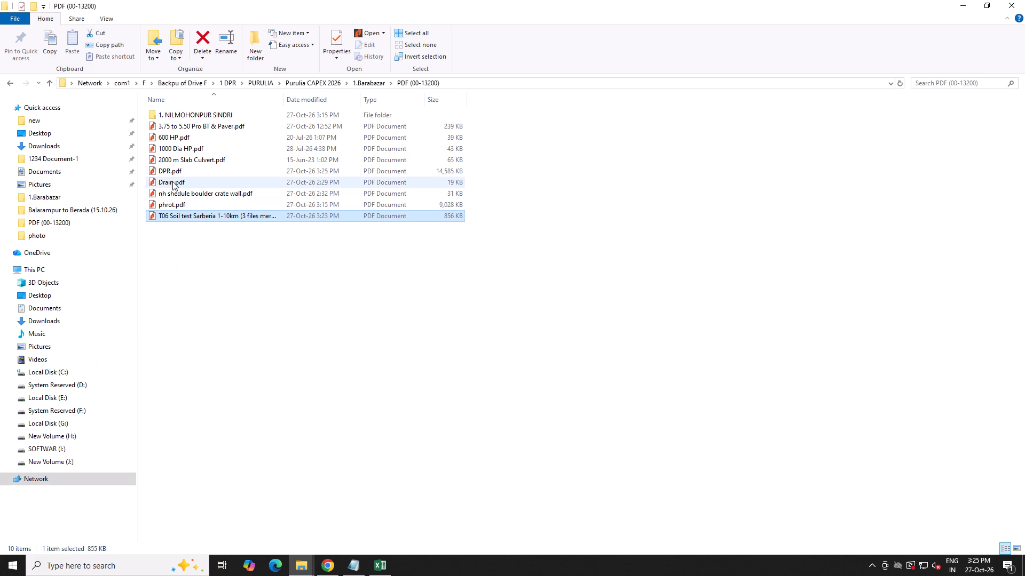
Rename DPR.pdf as "DPR Widening & Strenthening road from Balarampur-Bankura Road Nr. Nilmohanpur To Sindri-Seramacha Road (Int-Man-II)." and refresh the folder.
left_click(171, 175)
left_click(164, 170)
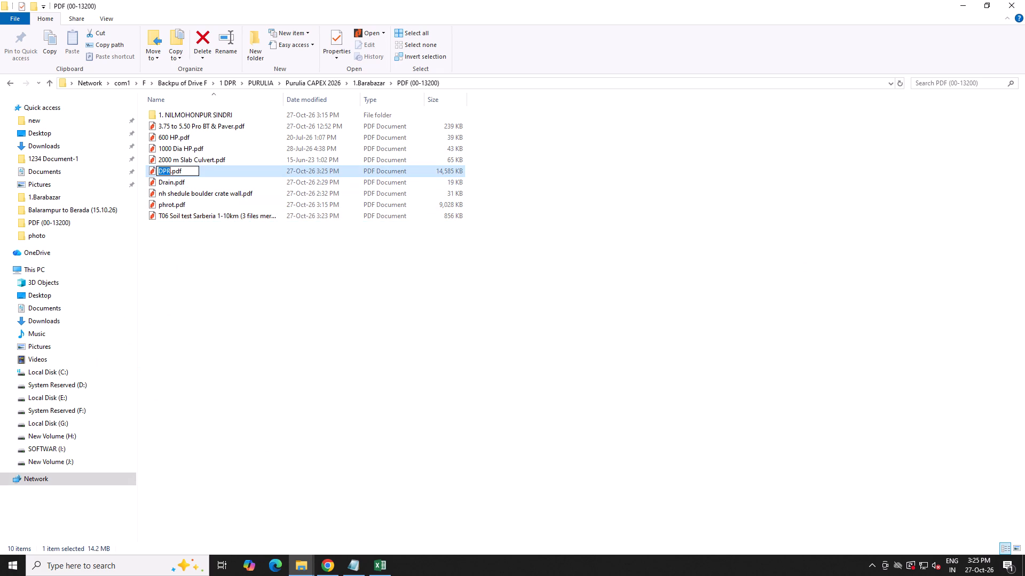
left_click(170, 170)
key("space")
key("ctrl+v")
left_click(281, 286)
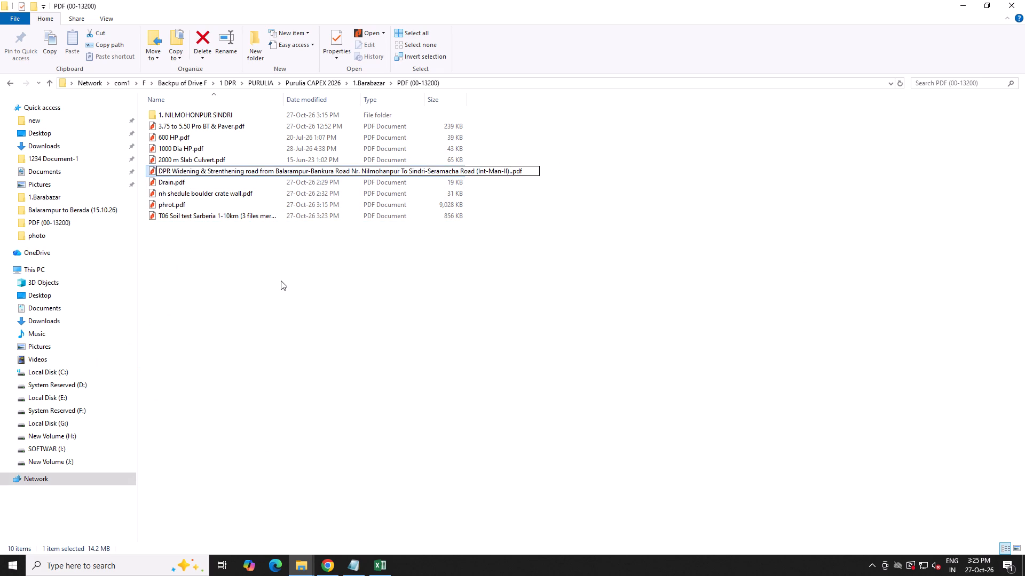
right_click(311, 238)
left_click(345, 280)
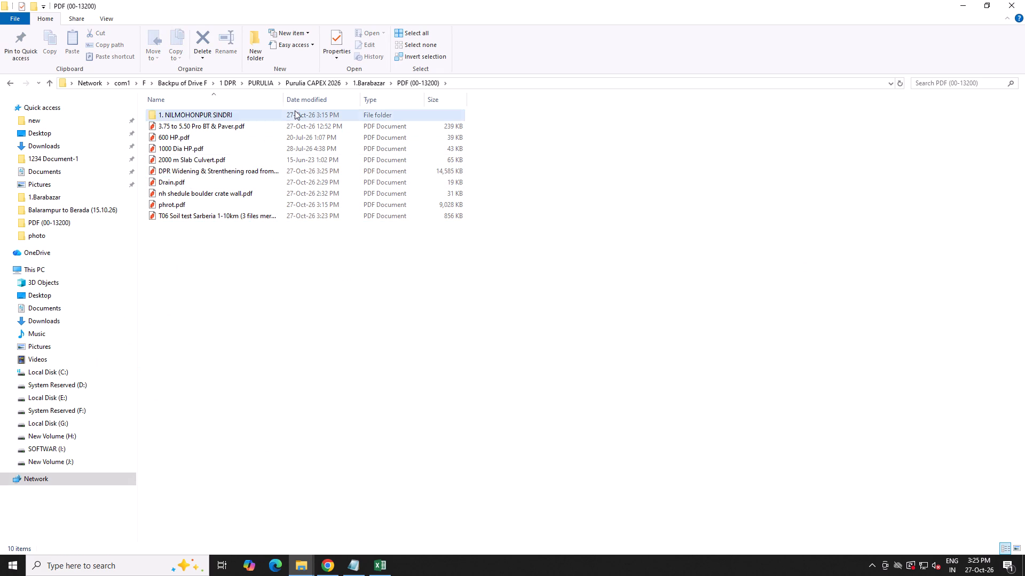
Widen the folder's Name column to show more of the long file name and copy the renamed DPR PDF file.
left_click_drag(287, 97, 380, 99)
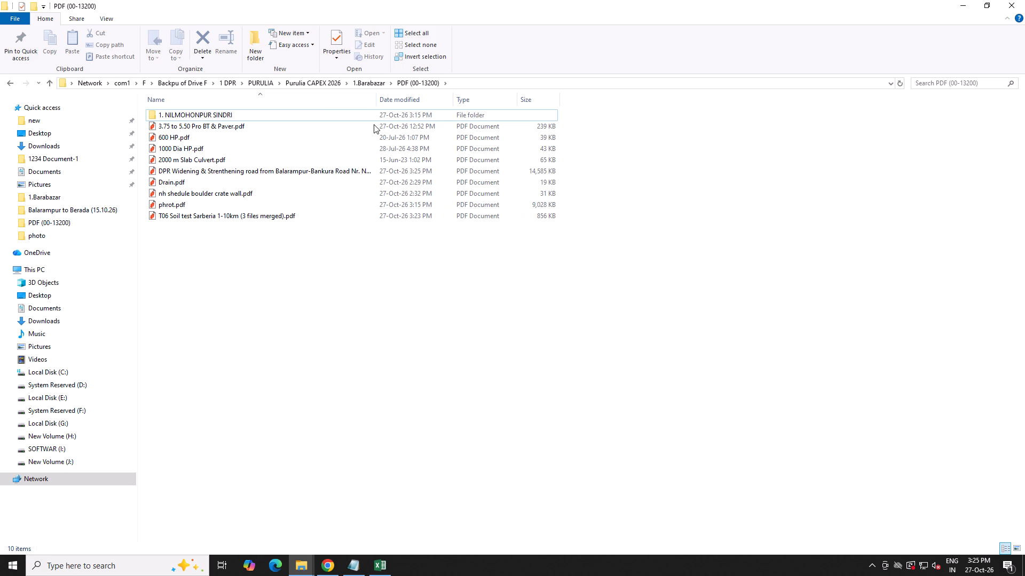
left_click(320, 172)
key("ctrl+c")
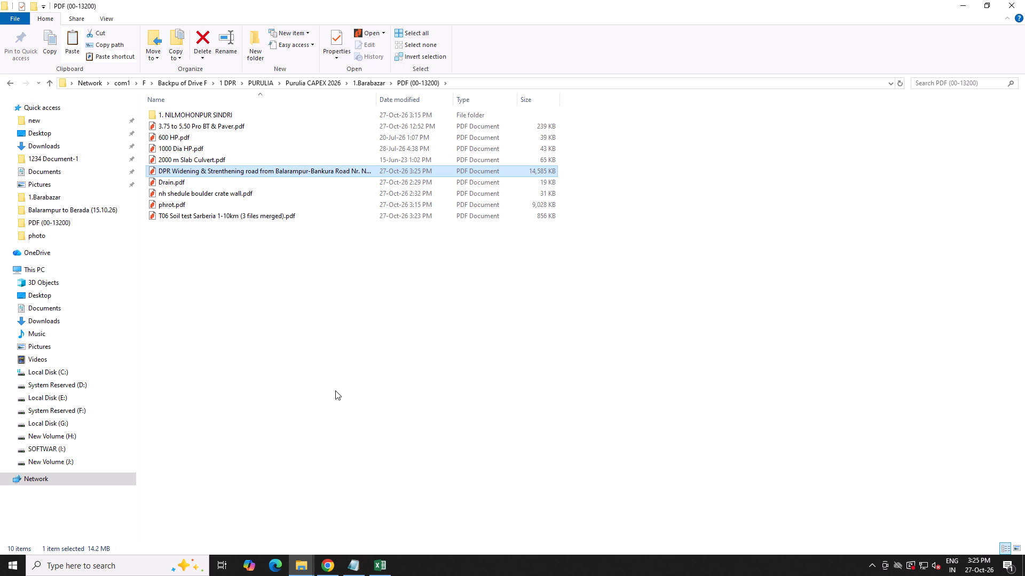
Go to the desktop and launch Firefox.
left_click(1024, 575)
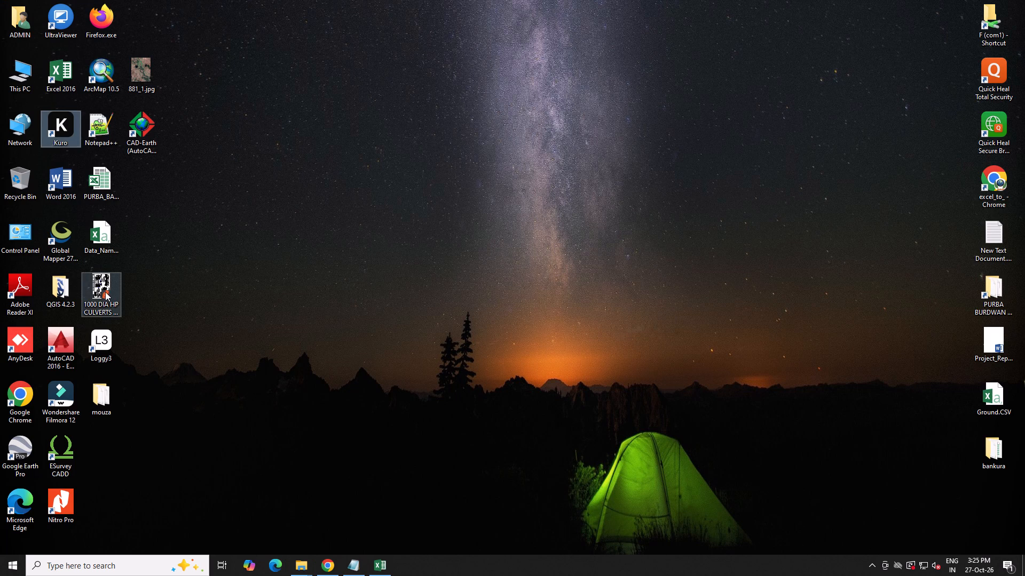
double_click(102, 18)
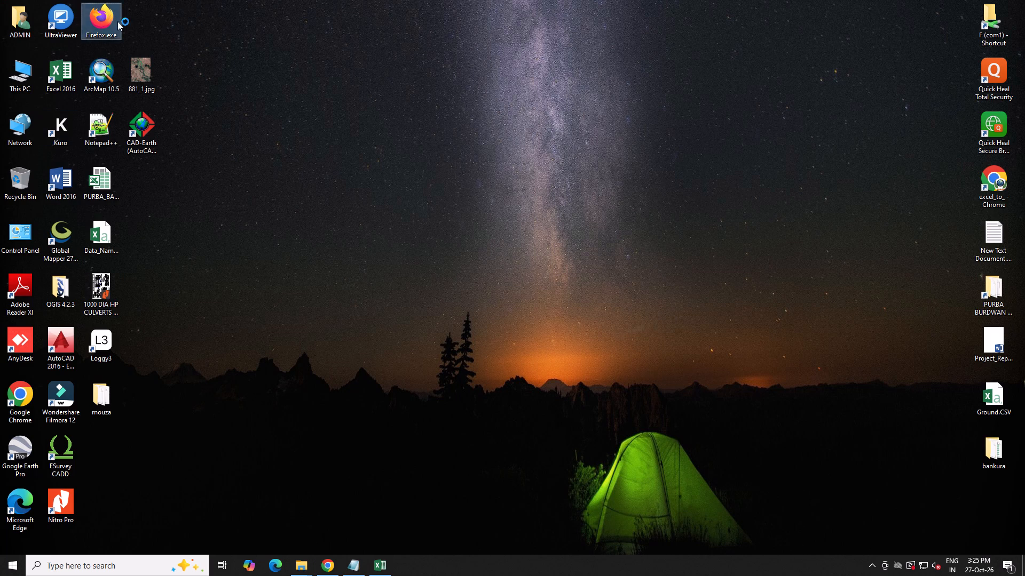
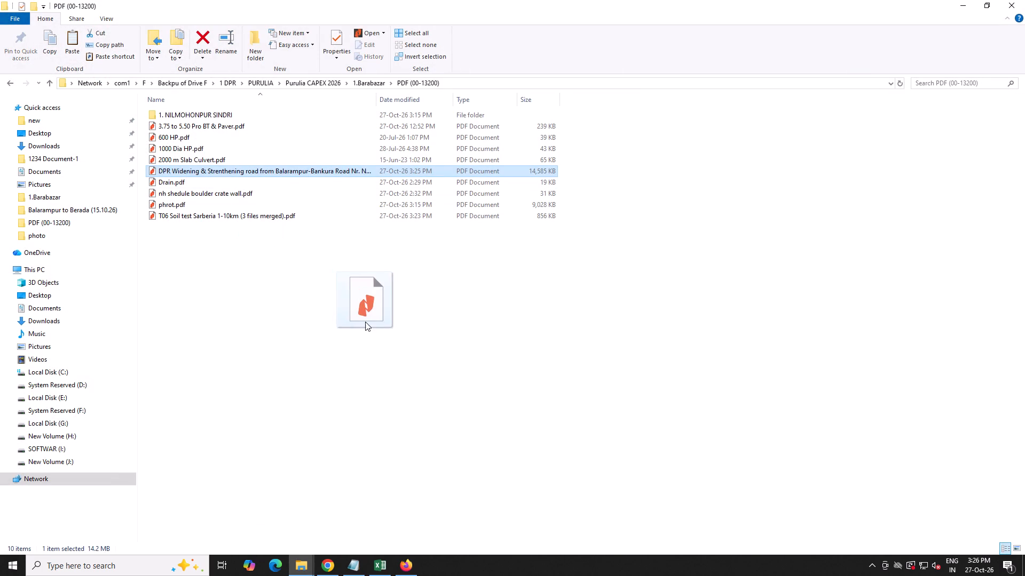
Upload the DPR Widening & Strenthening road PDF from the PDF (00-13200) folder to Google Drive in Firefox.
left_click_drag(365, 322, 408, 565)
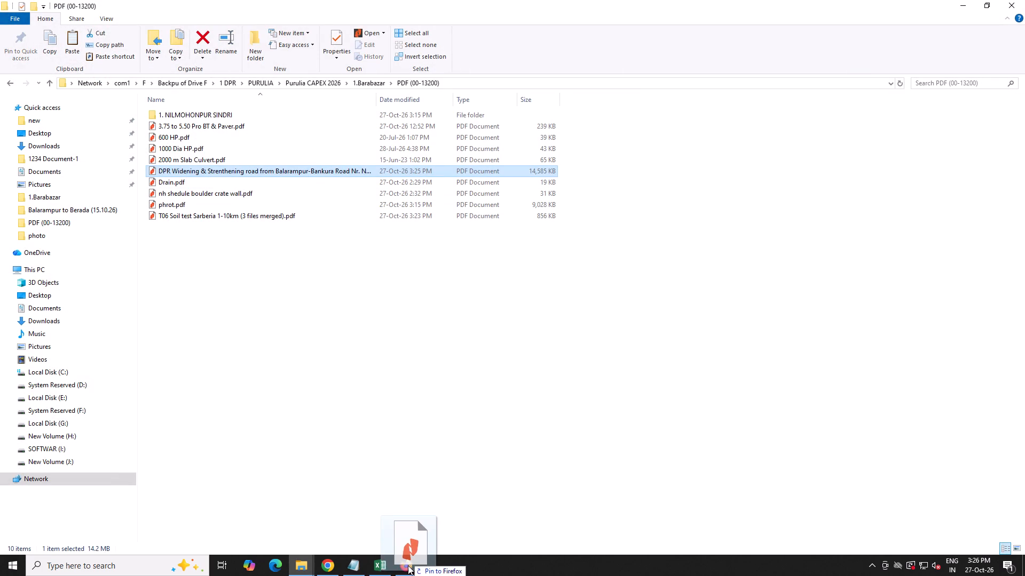
left_click_drag(408, 565, 391, 444)
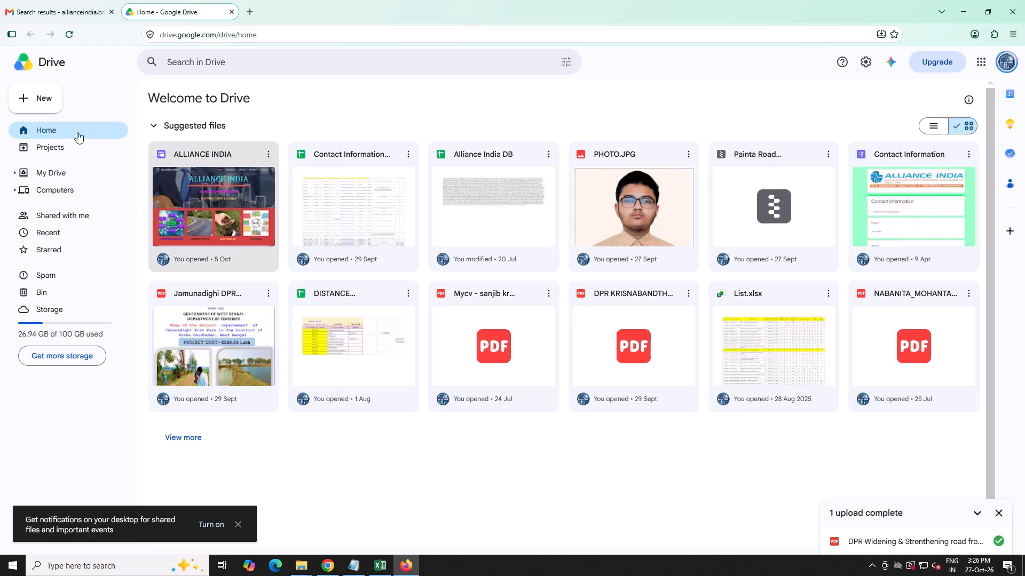
Reload Drive, share the uploaded DPR PDF with anyone with the link as Editor, and copy its link.
left_click(76, 33)
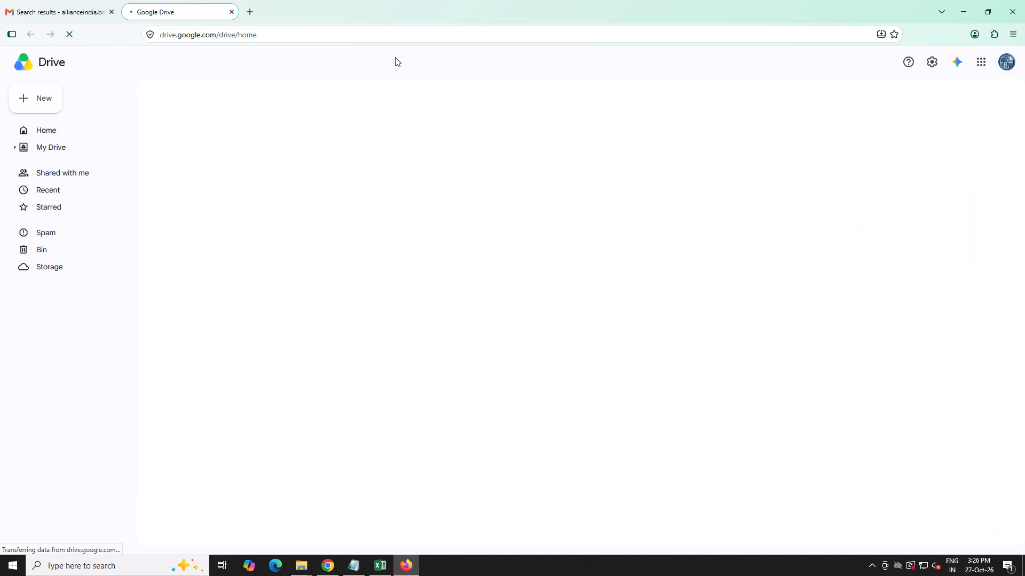
left_click(268, 152)
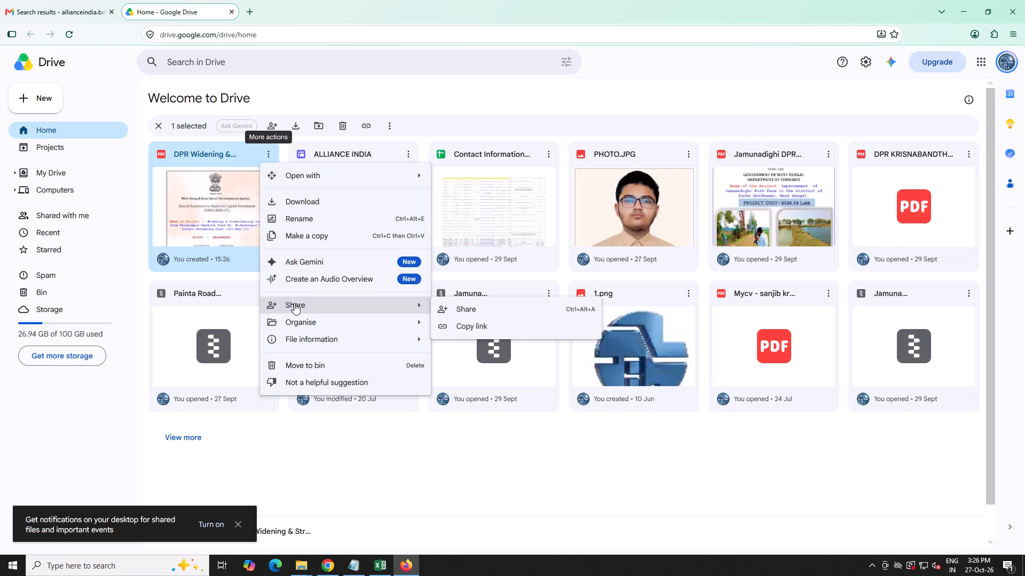
left_click(472, 310)
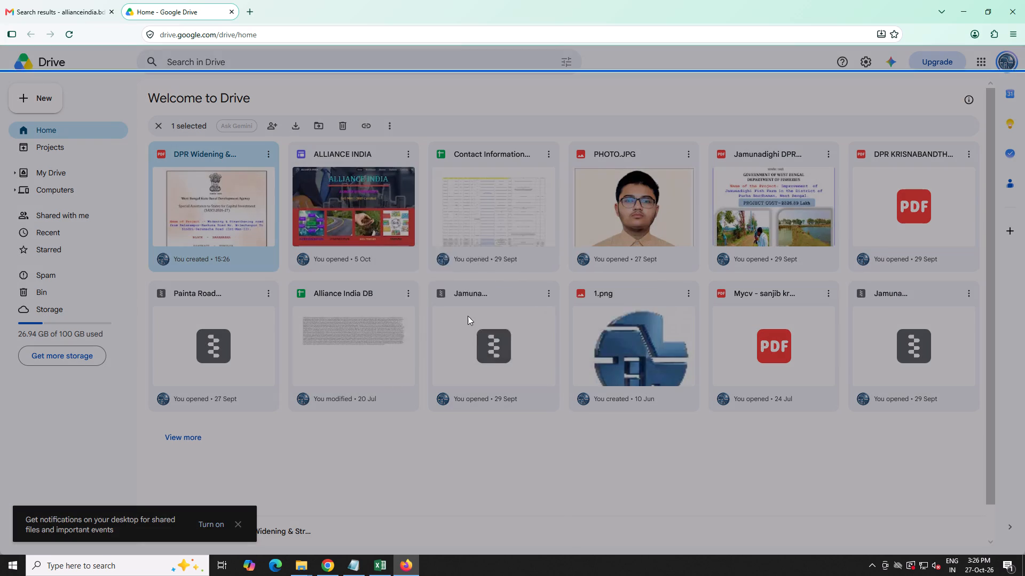
left_click(443, 354)
left_click(458, 401)
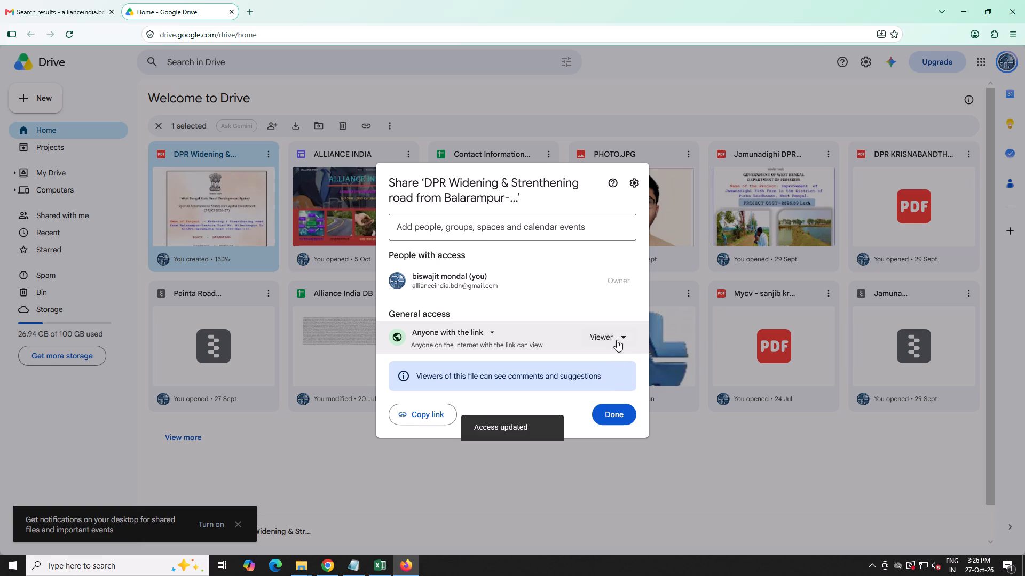
left_click(619, 336)
left_click(578, 428)
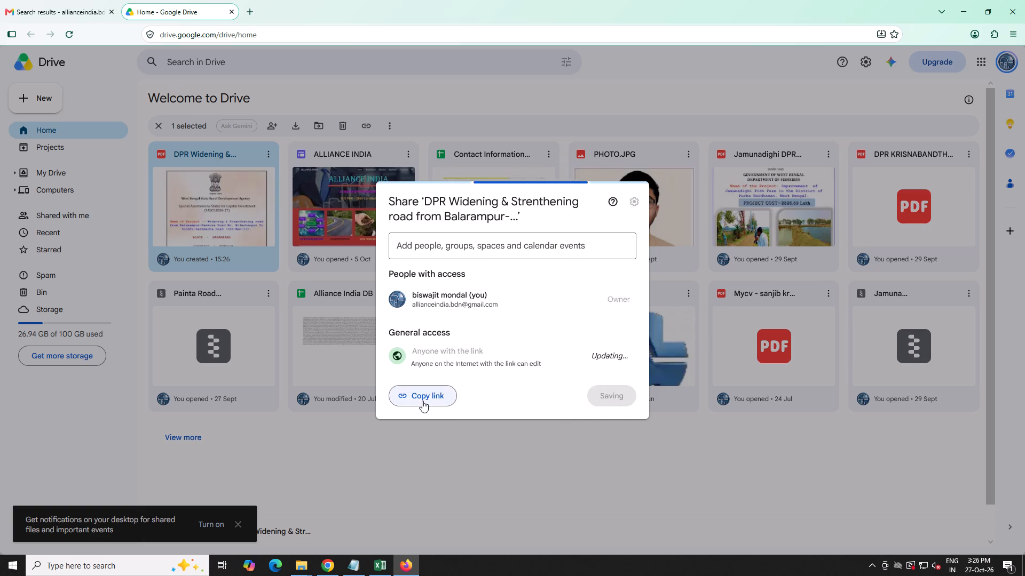
left_click(425, 397)
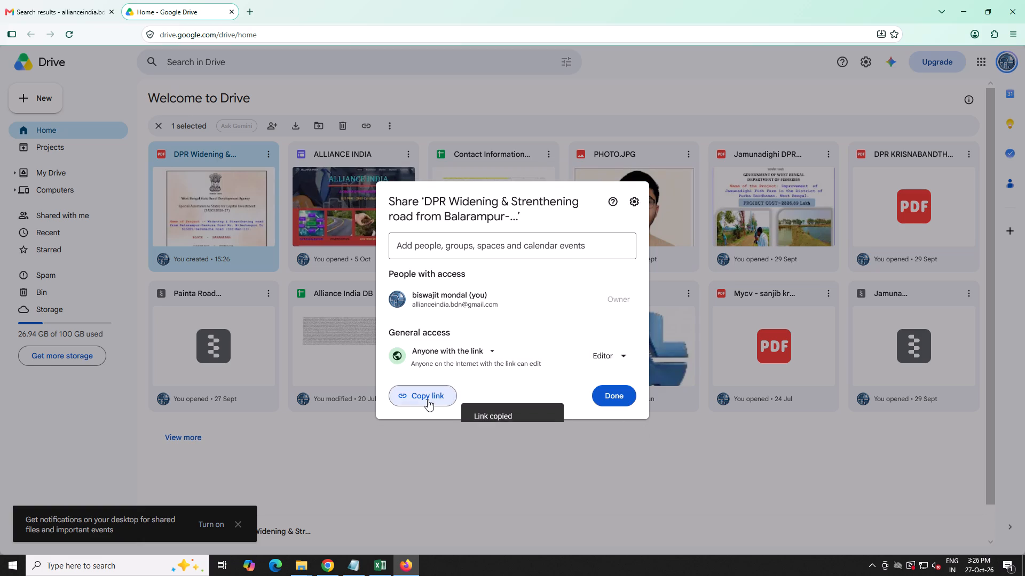
Switch to Chrome and bring up the SASCI26-27 spreadsheet in Google Sheets.
left_click(332, 564)
left_click(196, 0)
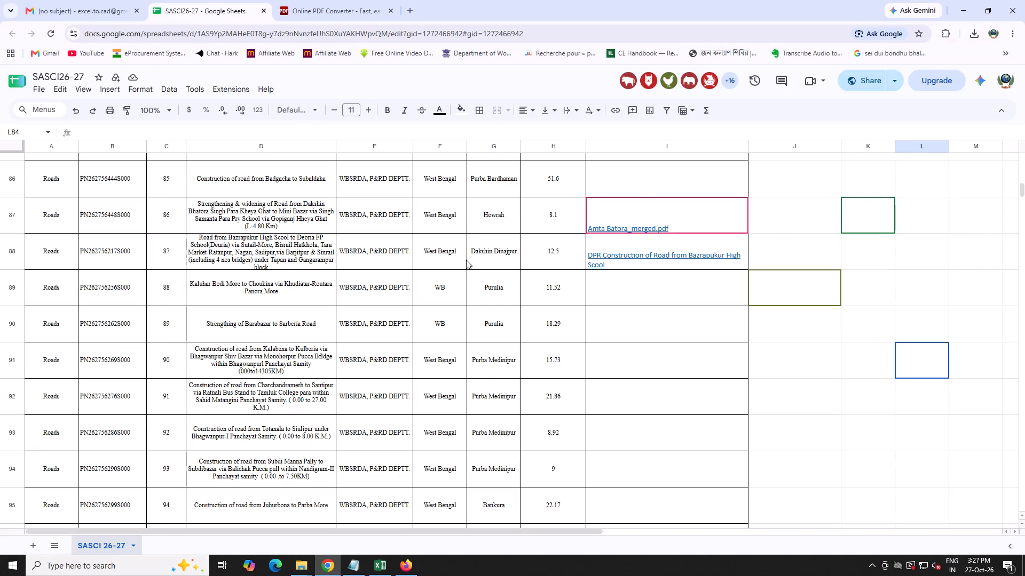
Look through the SASCI 26-27 road list down to its TOTAL row and back to the Purulia entries around row 182.
scroll(469, 268, "down", 17)
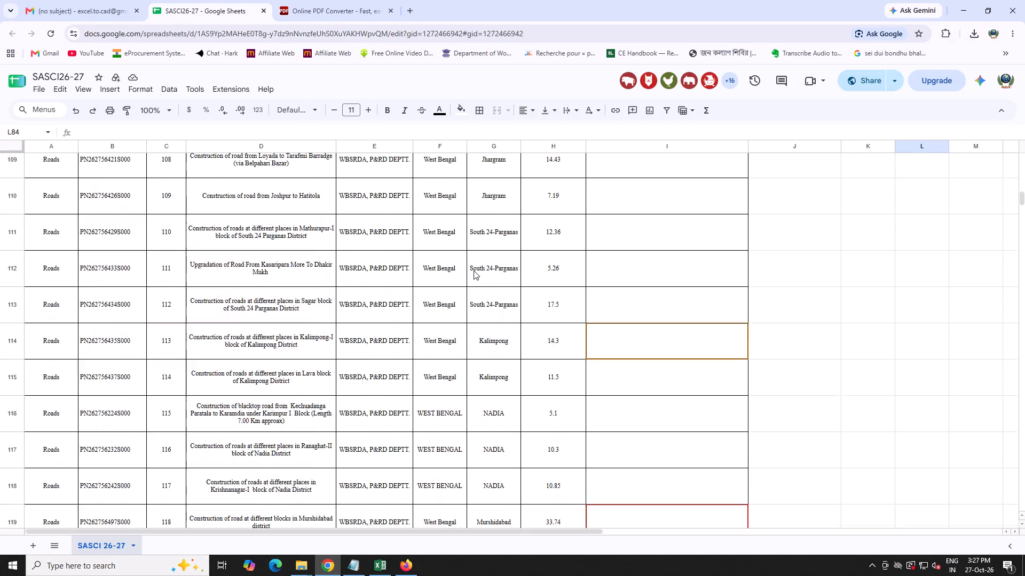
scroll(474, 270, "down", 18)
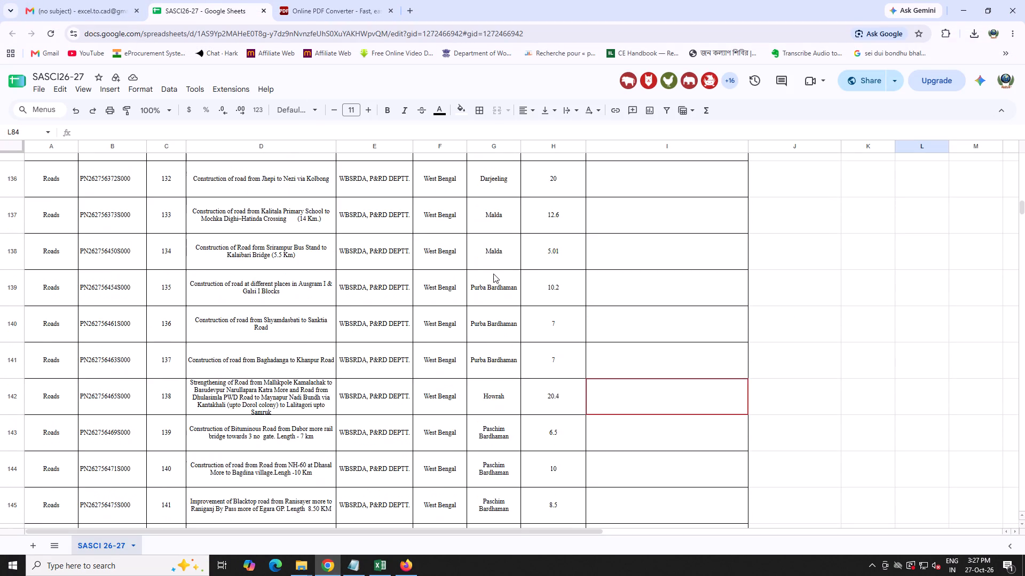
scroll(494, 275, "down", 11)
scroll(496, 276, "down", 11)
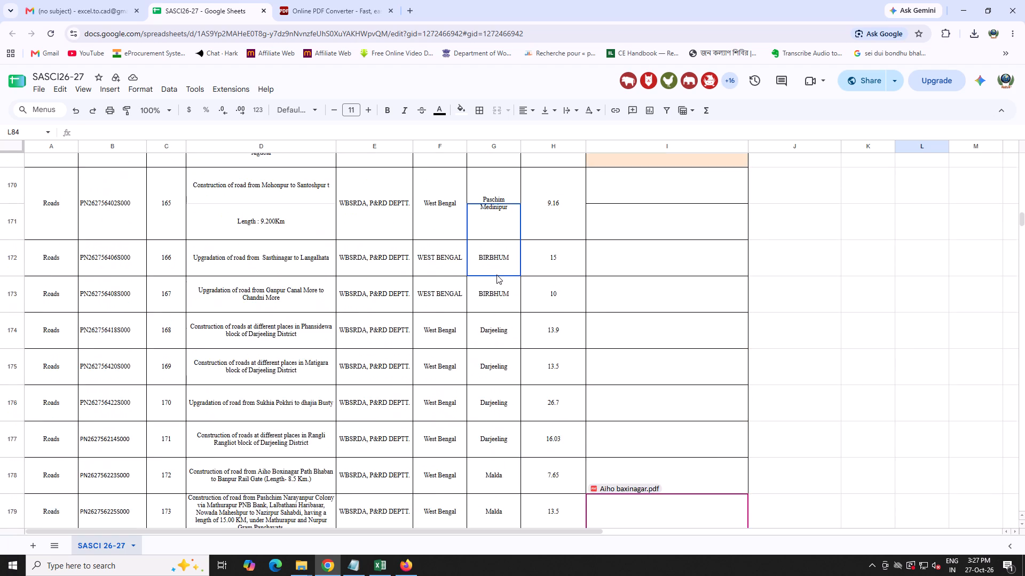
scroll(496, 275, "down", 6)
scroll(496, 275, "down", 18)
scroll(497, 273, "up", 3)
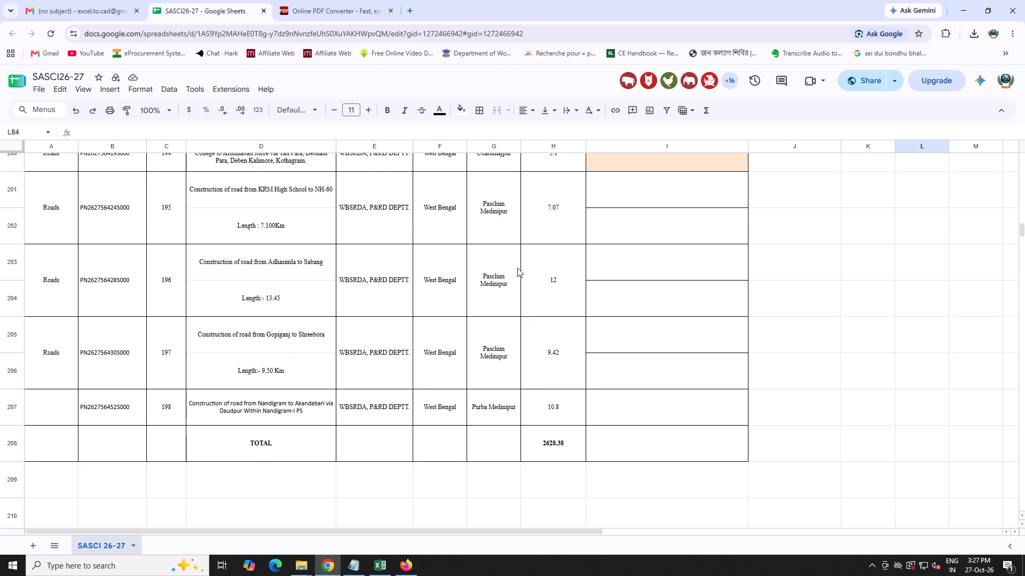
scroll(512, 270, "up", 8)
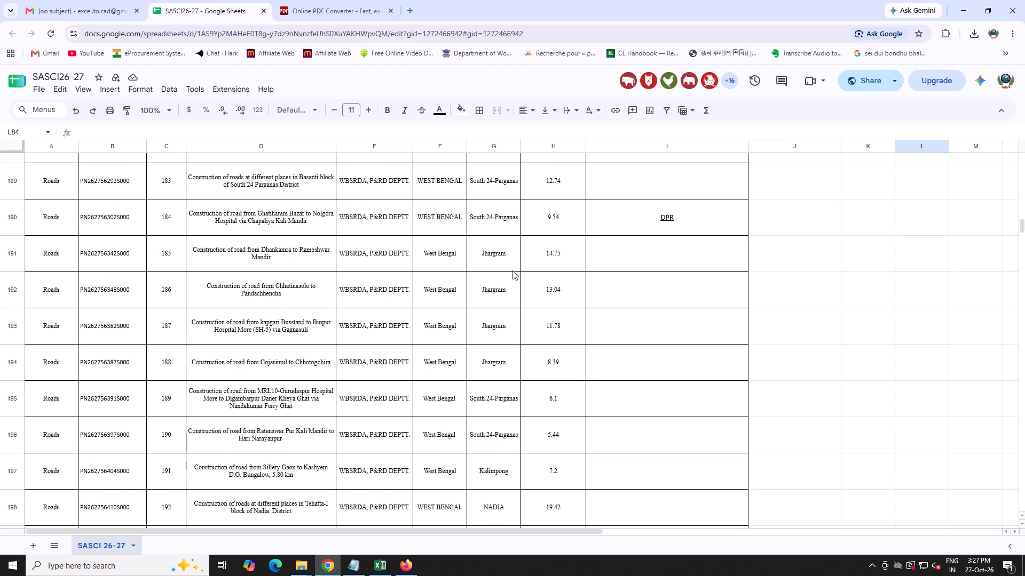
scroll(512, 270, "up", 8)
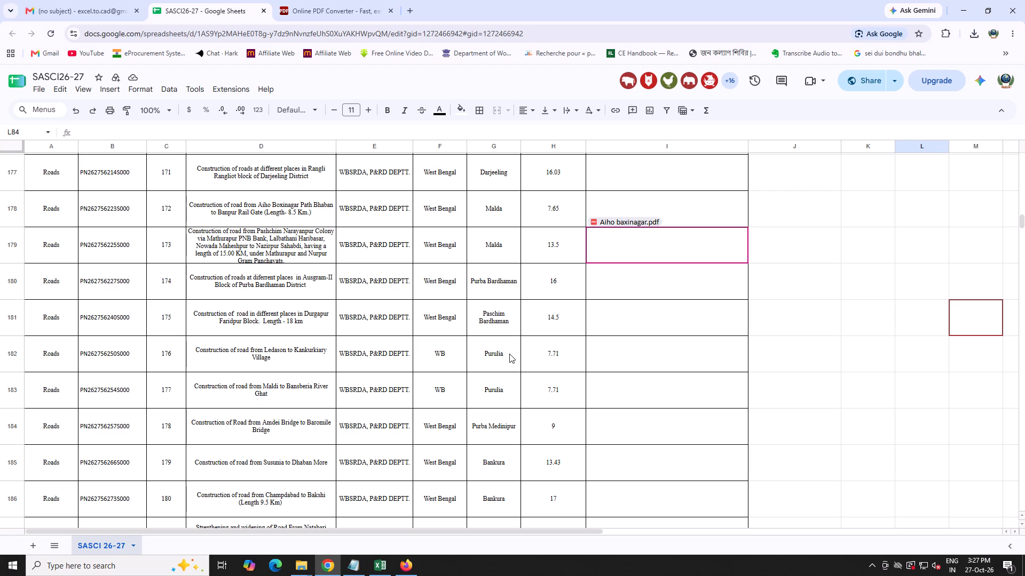
left_click(619, 361)
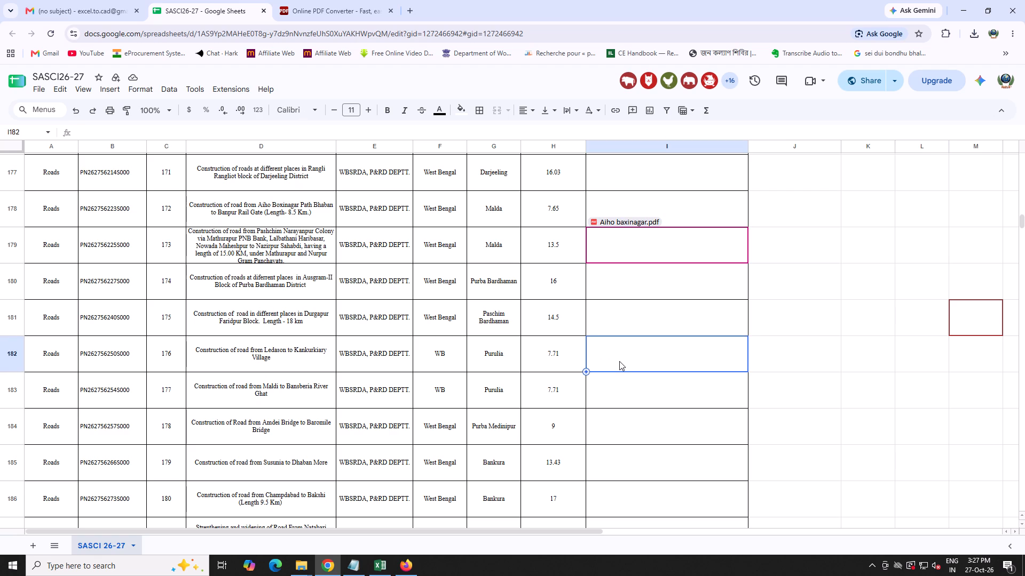
Look back up the road list for the Barabazar to Sarberia Road entry and select column I in its row.
scroll(618, 361, "up", 2)
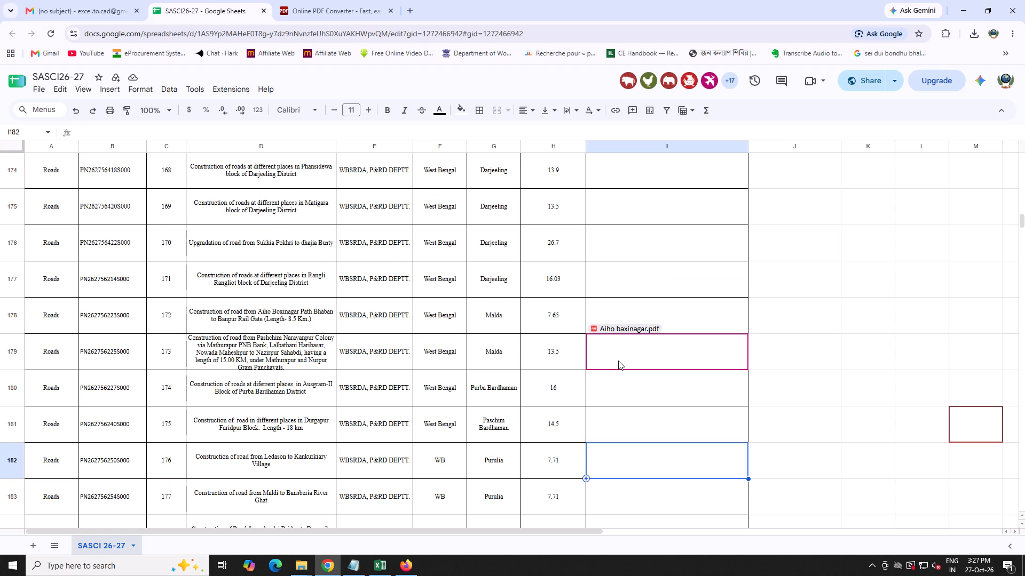
scroll(618, 361, "up", 3)
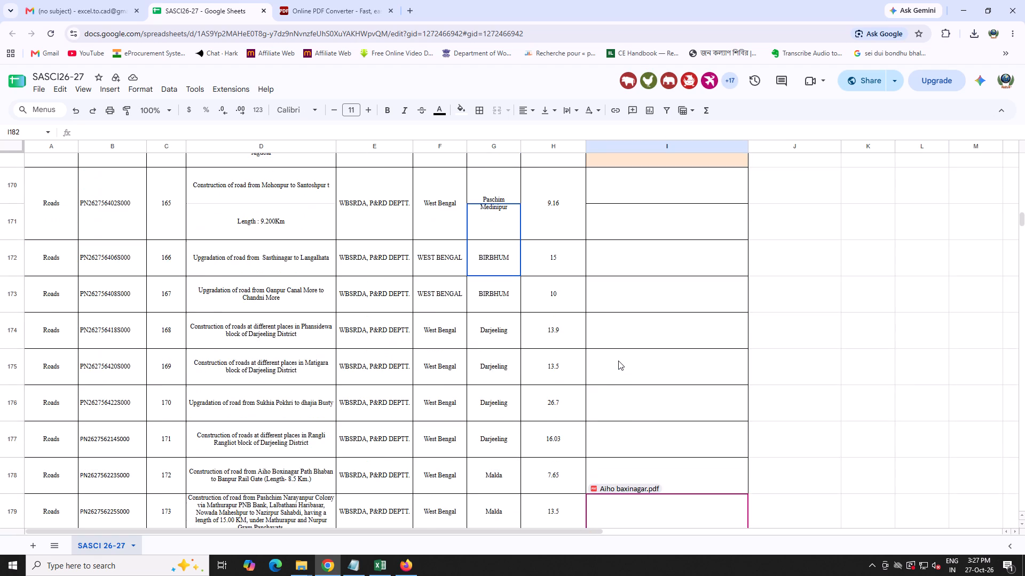
scroll(618, 361, "up", 7)
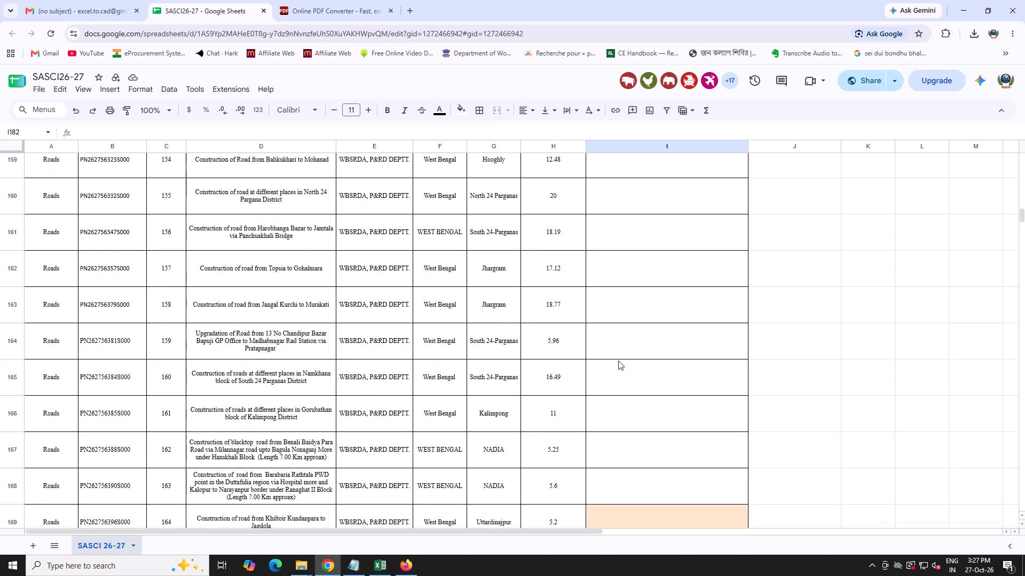
scroll(618, 361, "up", 8)
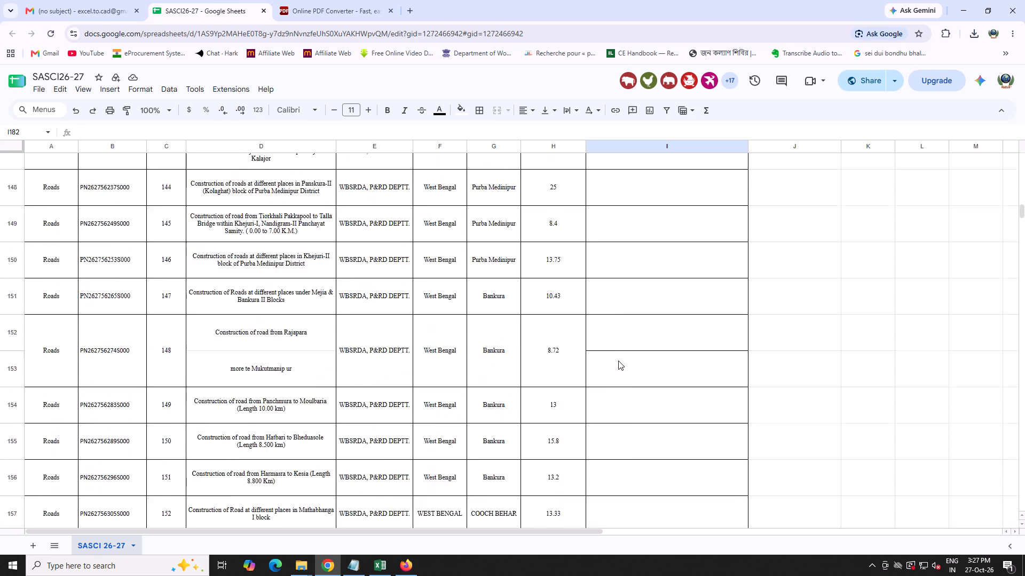
scroll(618, 361, "up", 3)
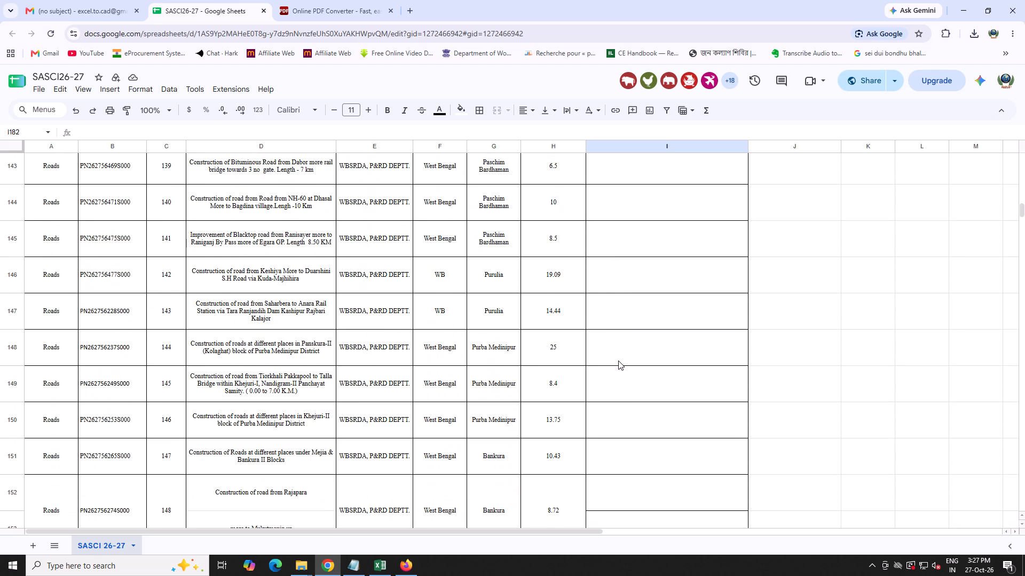
scroll(618, 361, "up", 4)
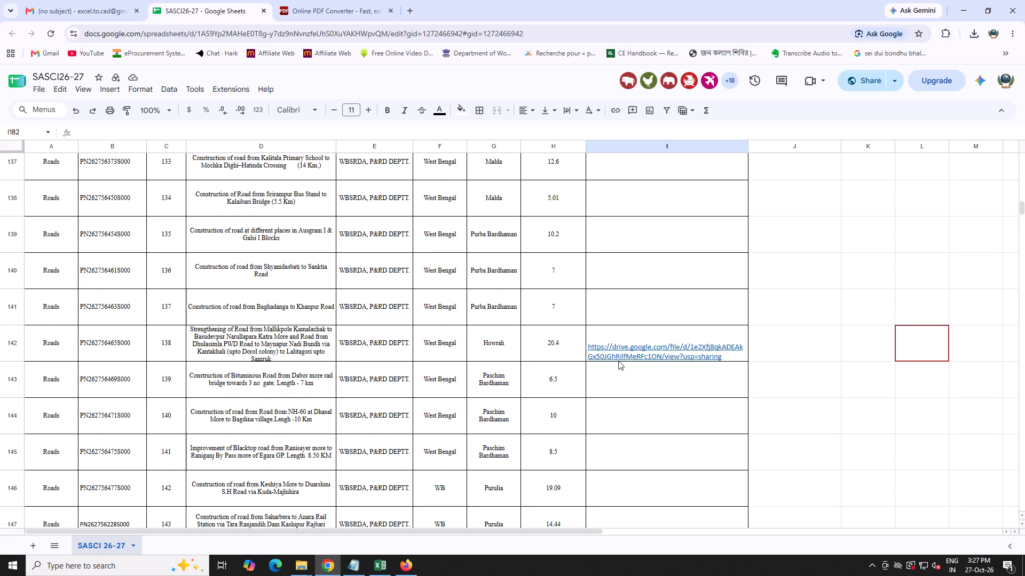
scroll(618, 361, "up", 6)
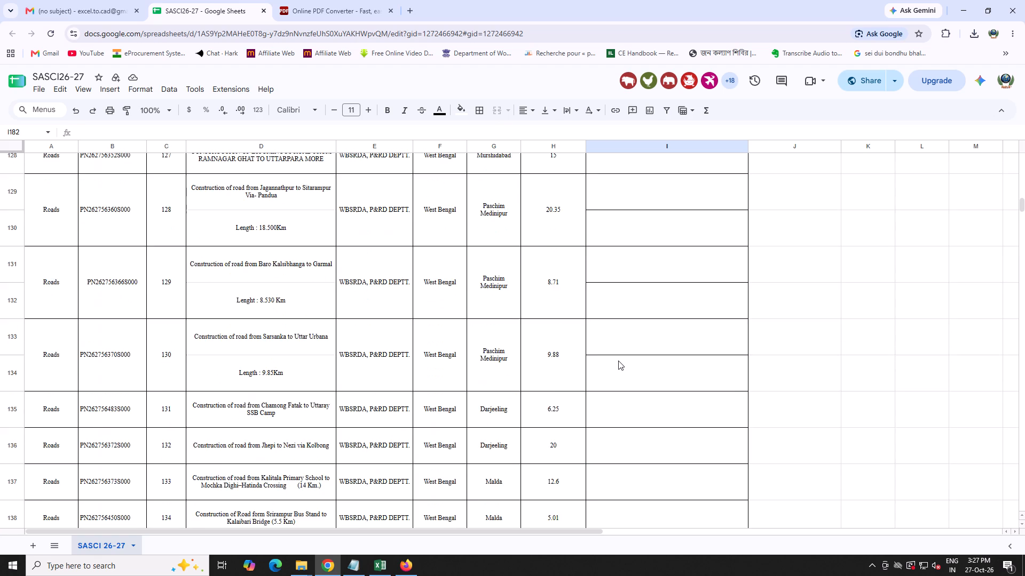
scroll(618, 361, "up", 14)
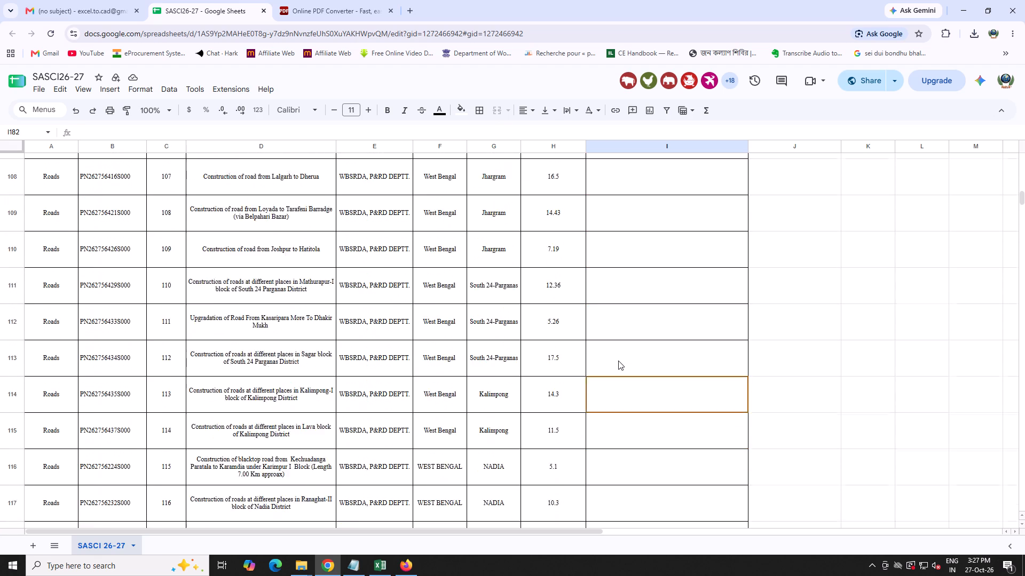
scroll(618, 361, "up", 13)
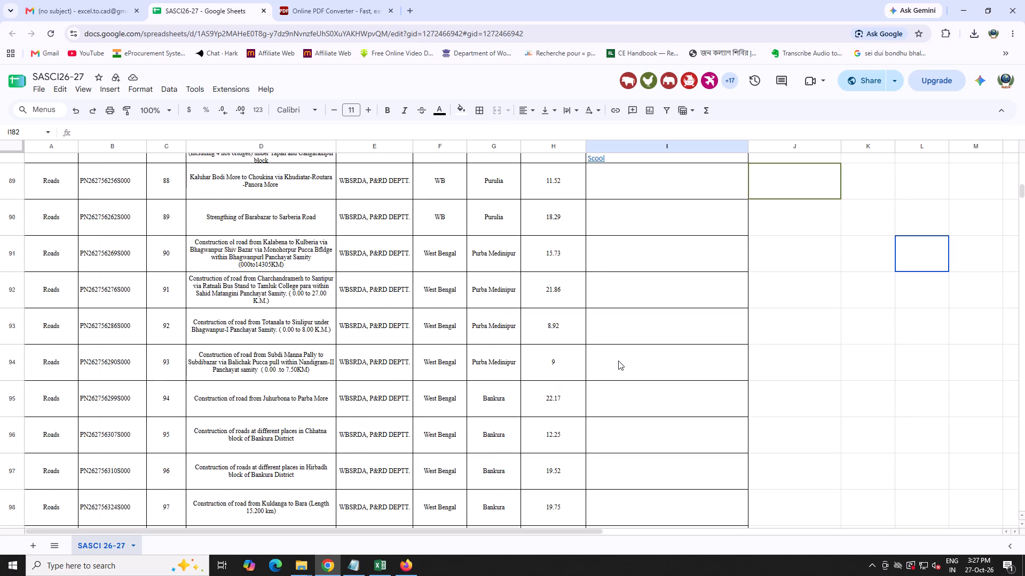
scroll(618, 361, "up", 3)
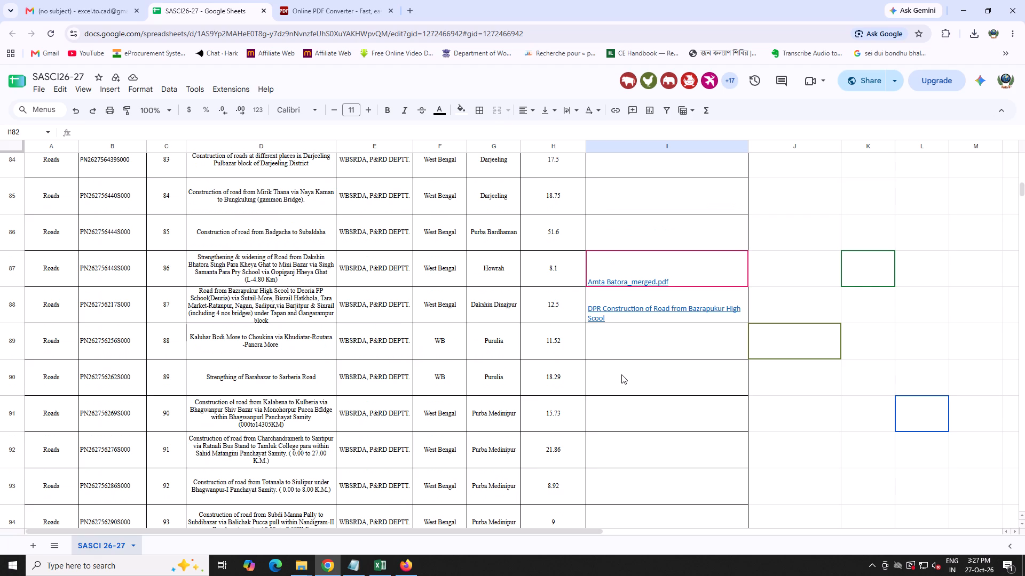
left_click(621, 374)
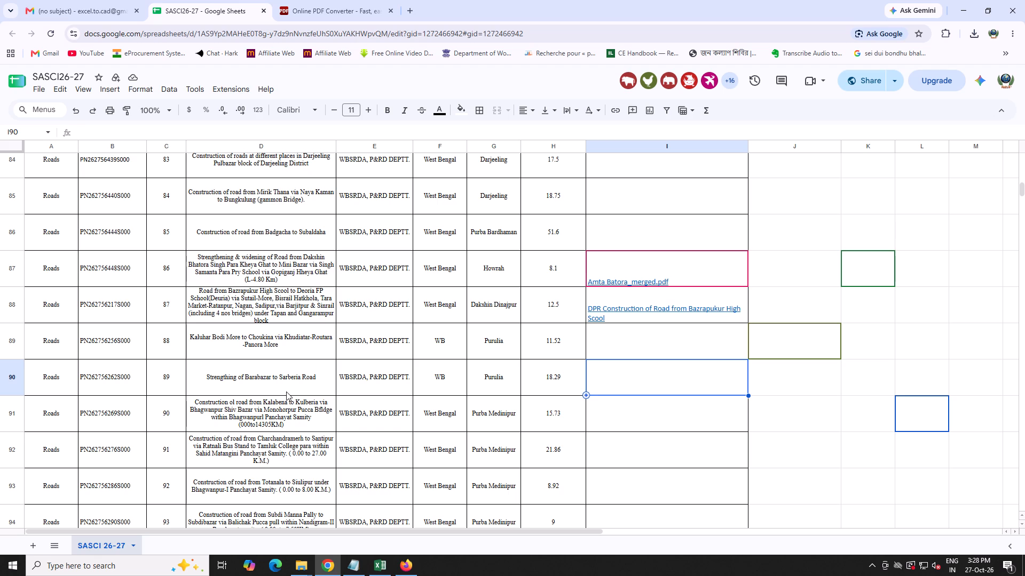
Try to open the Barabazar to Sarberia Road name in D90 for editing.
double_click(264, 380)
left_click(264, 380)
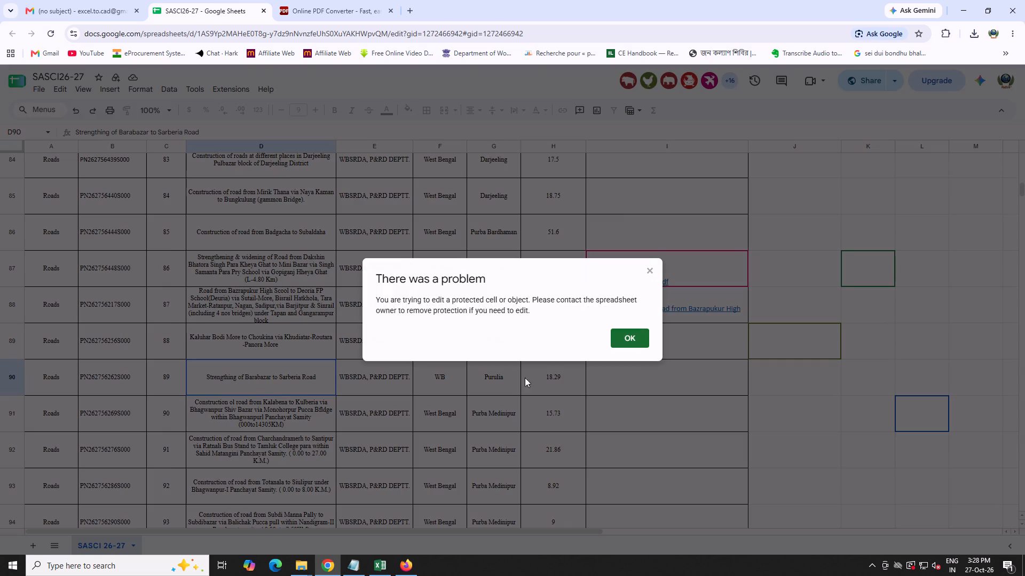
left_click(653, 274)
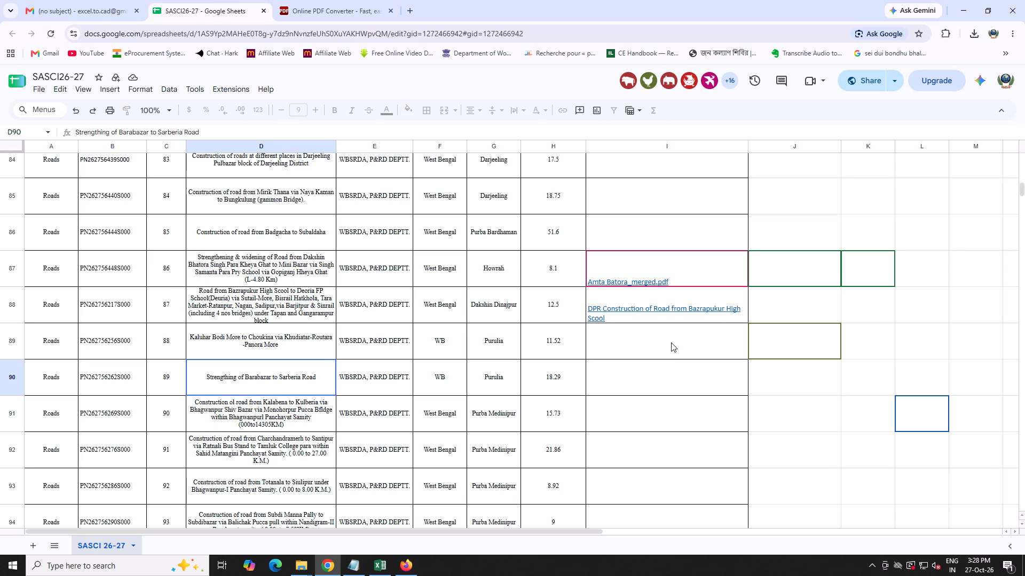
Select the empty cell I90 in the Barabazar to Sarberia Road row.
left_click(671, 342)
left_click(645, 380)
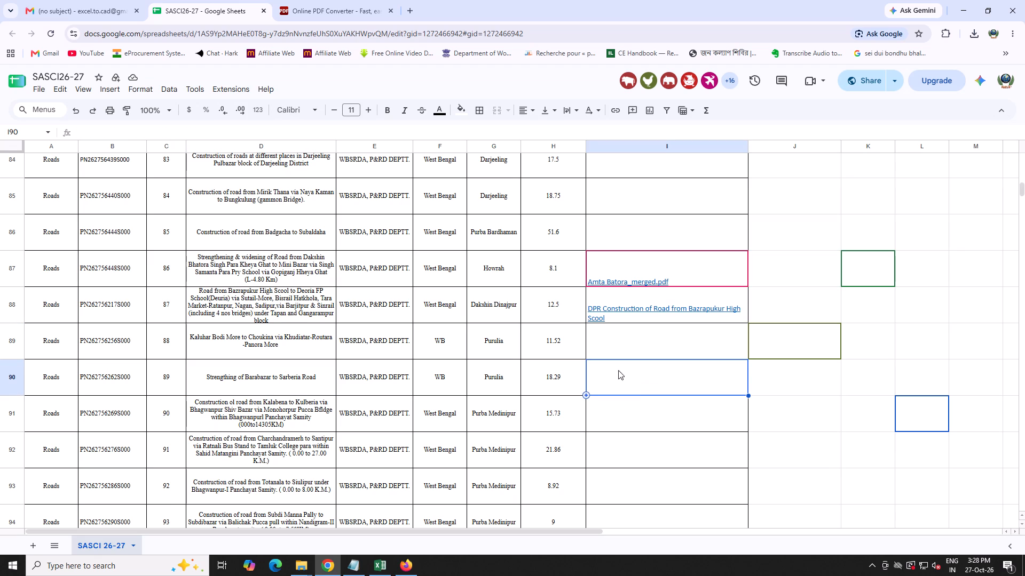